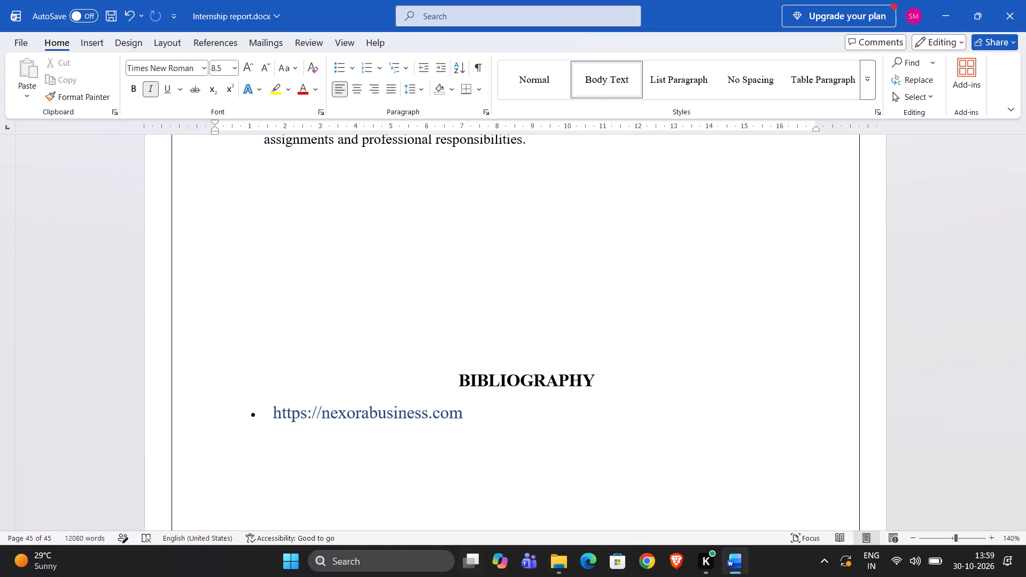
Launch Power BI Desktop.
click(394, 571)
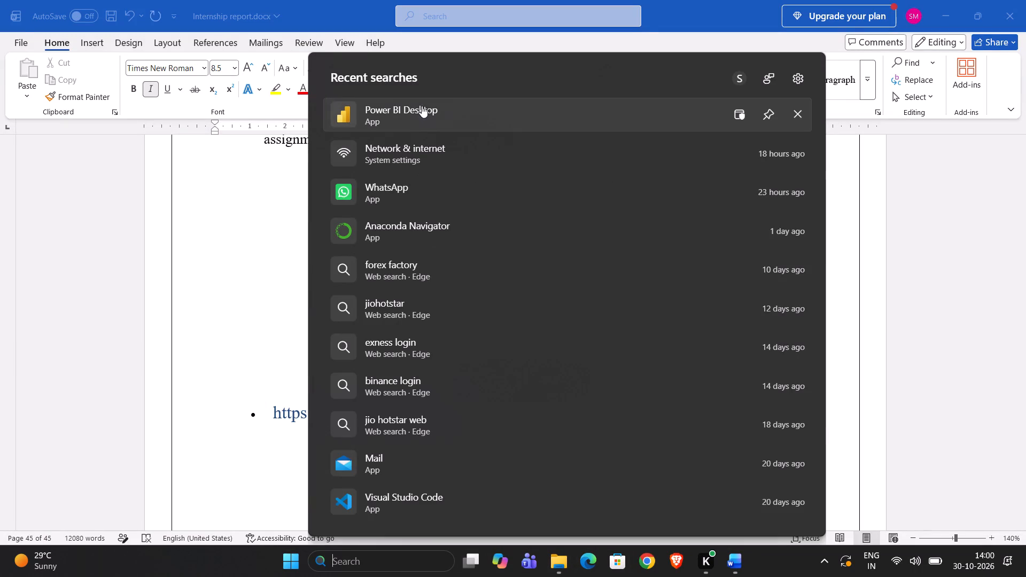
double_click(422, 105)
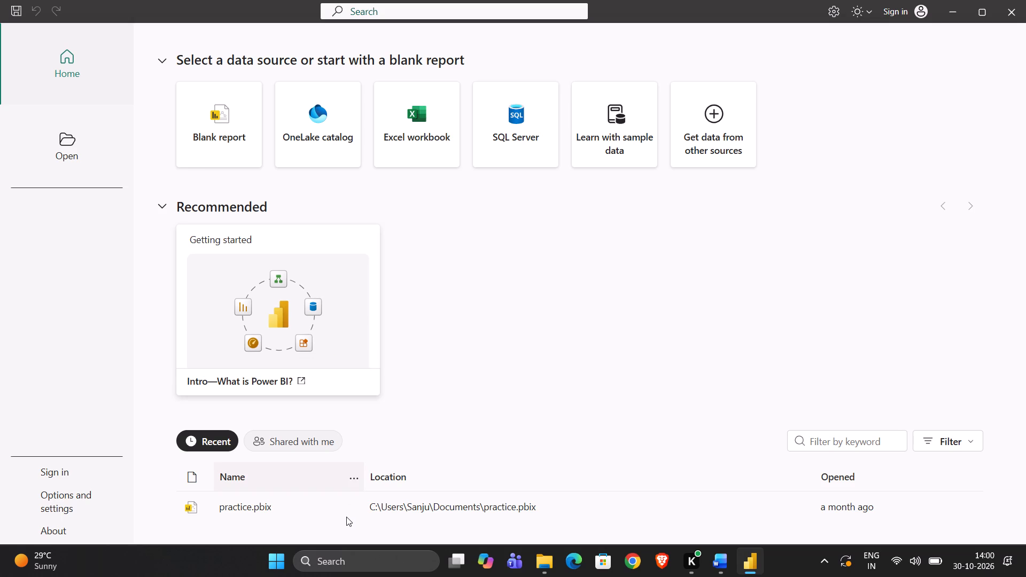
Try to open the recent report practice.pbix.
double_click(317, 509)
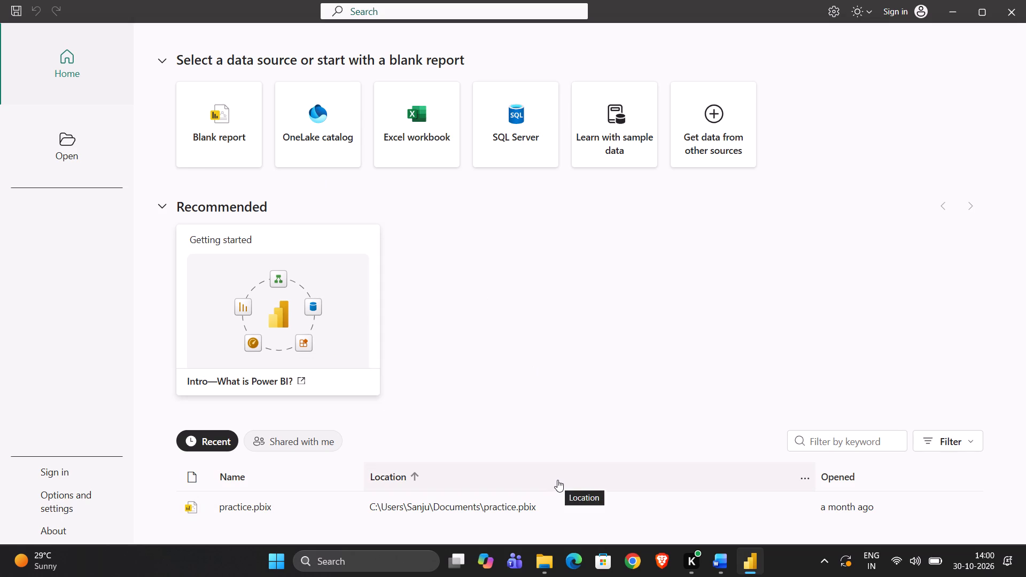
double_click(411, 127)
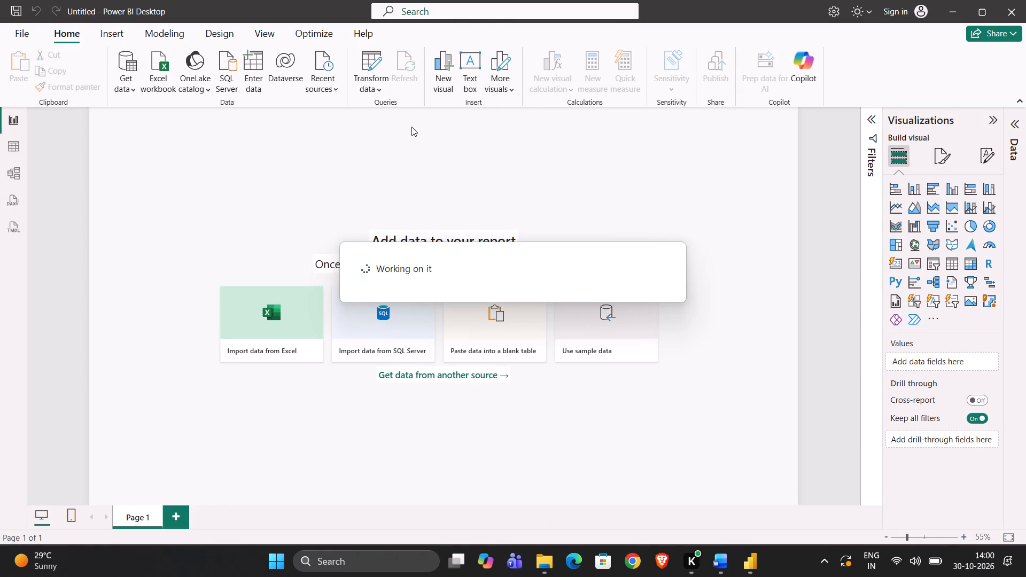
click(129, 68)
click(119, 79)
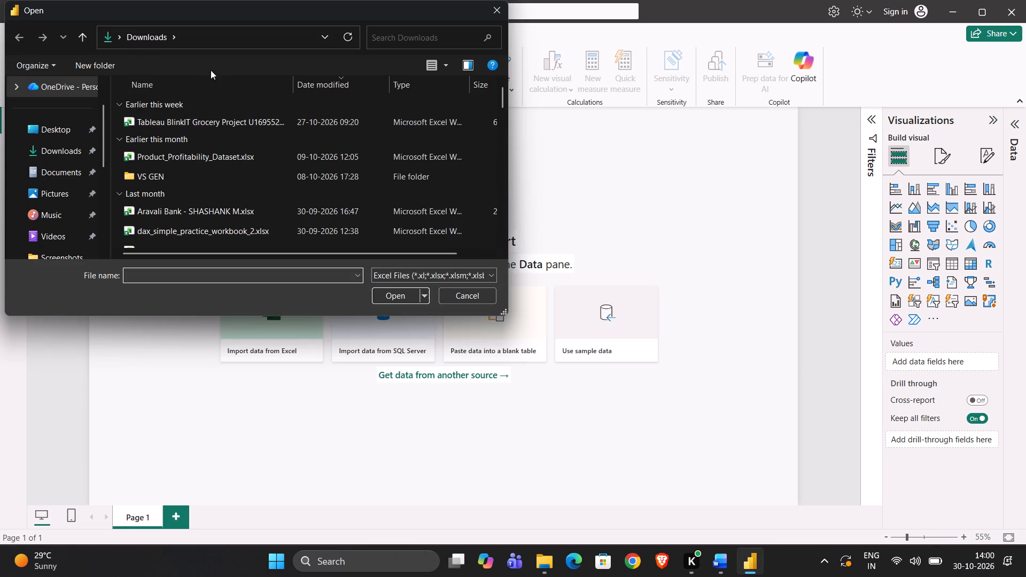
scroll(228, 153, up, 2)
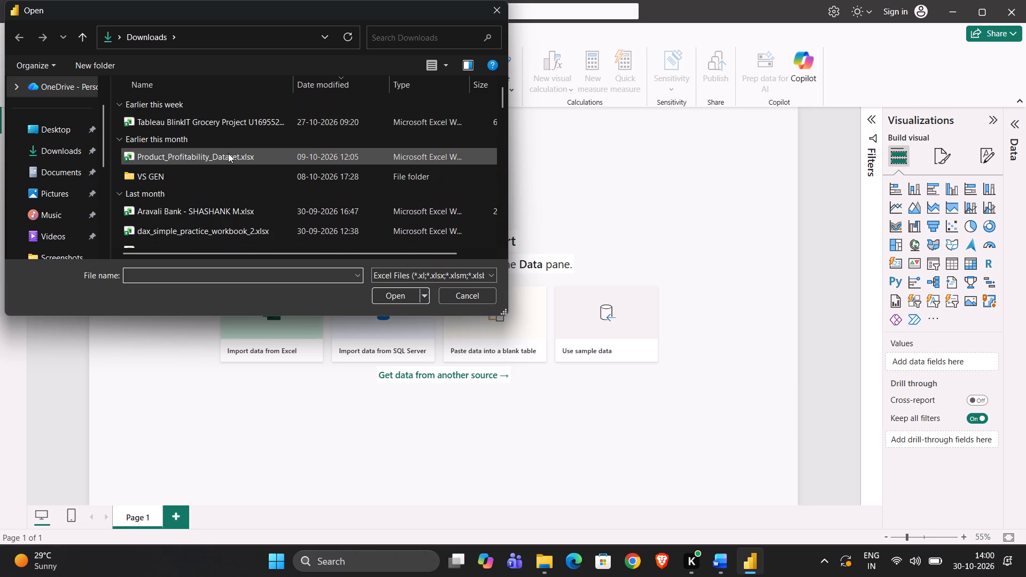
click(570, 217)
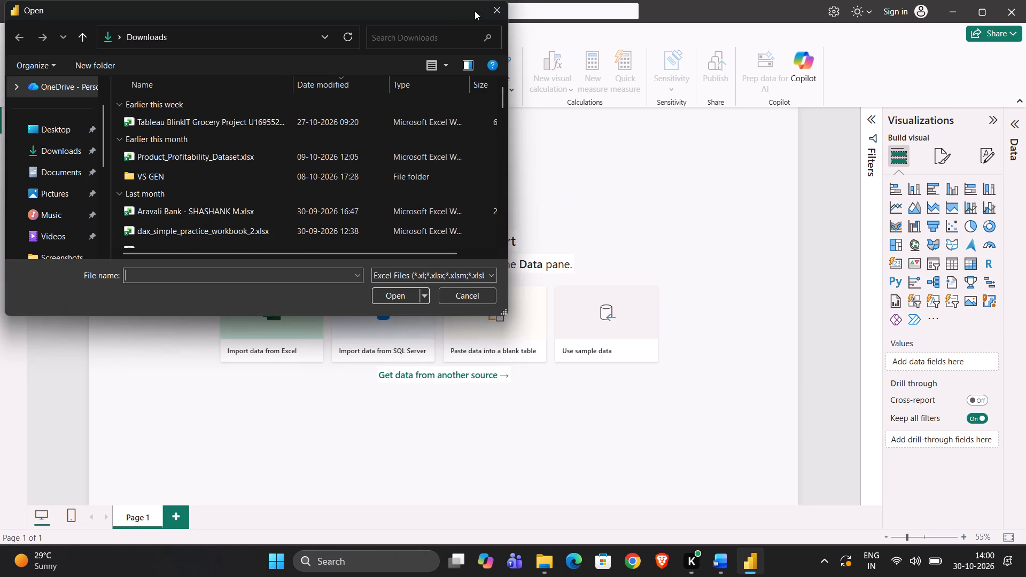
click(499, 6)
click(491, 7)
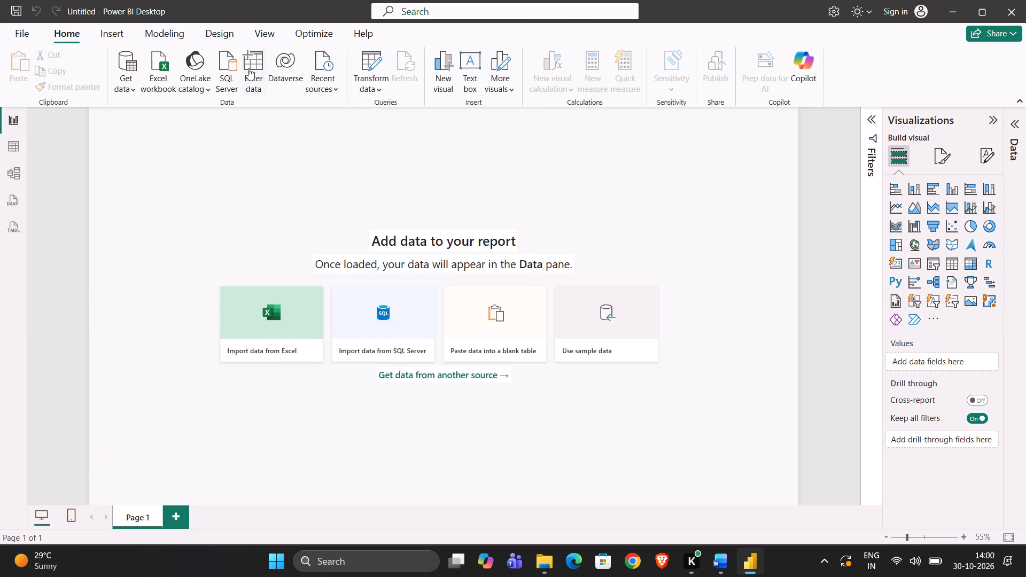
Start an Excel workbook import and browse the Desktop and Downloads folders for the source file.
click(164, 89)
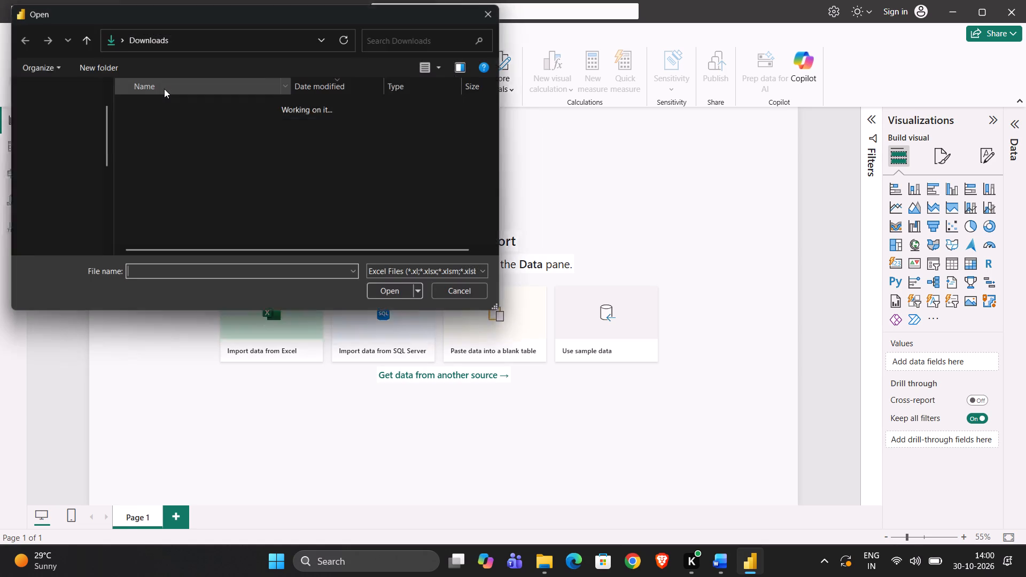
scroll(196, 232, up, 2)
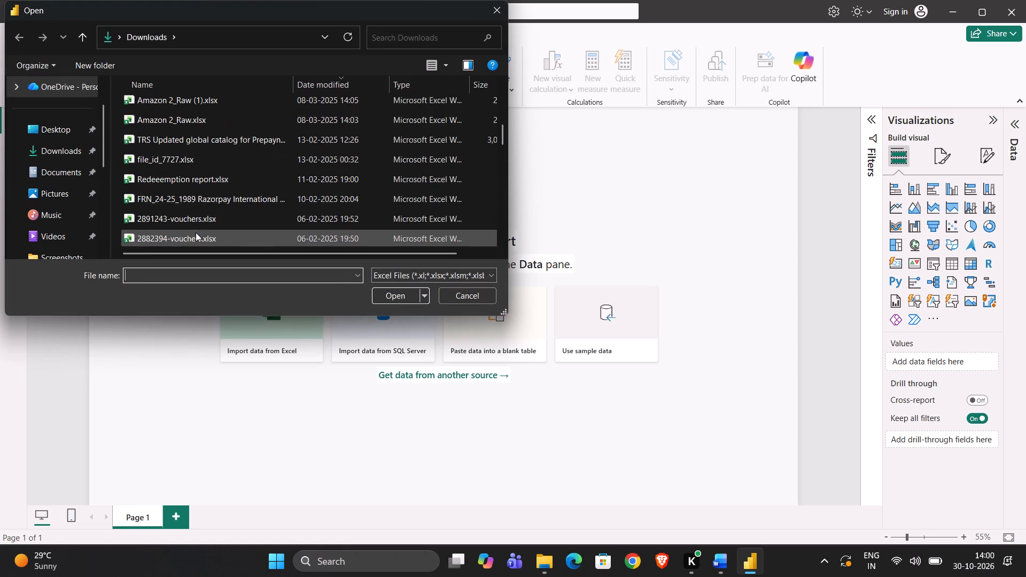
scroll(196, 232, up, 1)
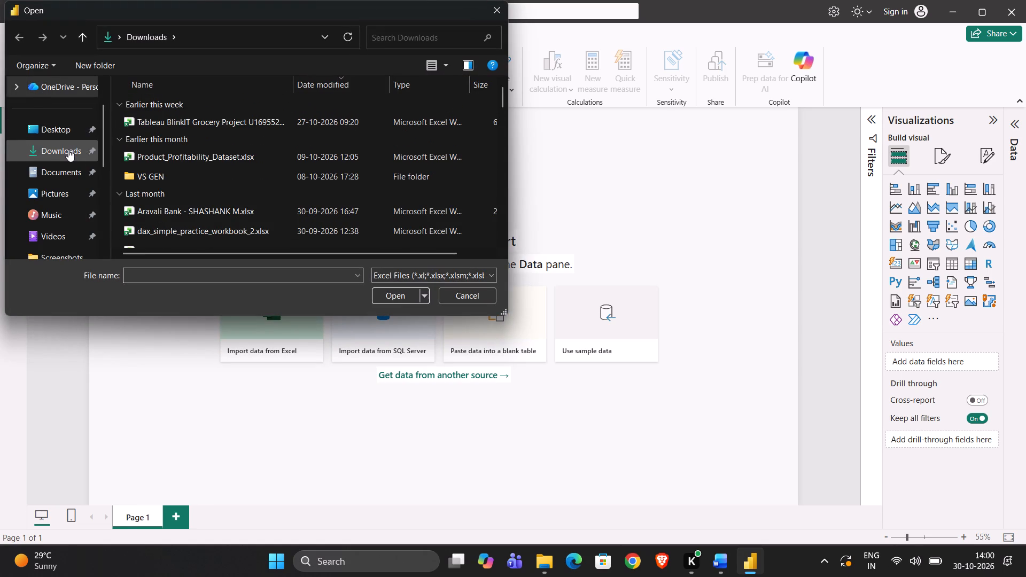
click(68, 150)
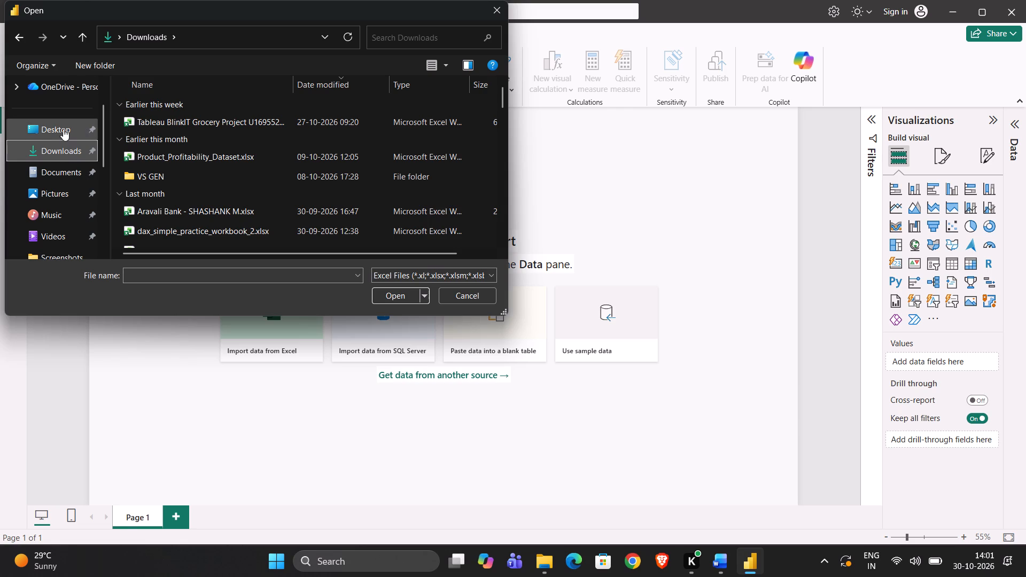
click(61, 132)
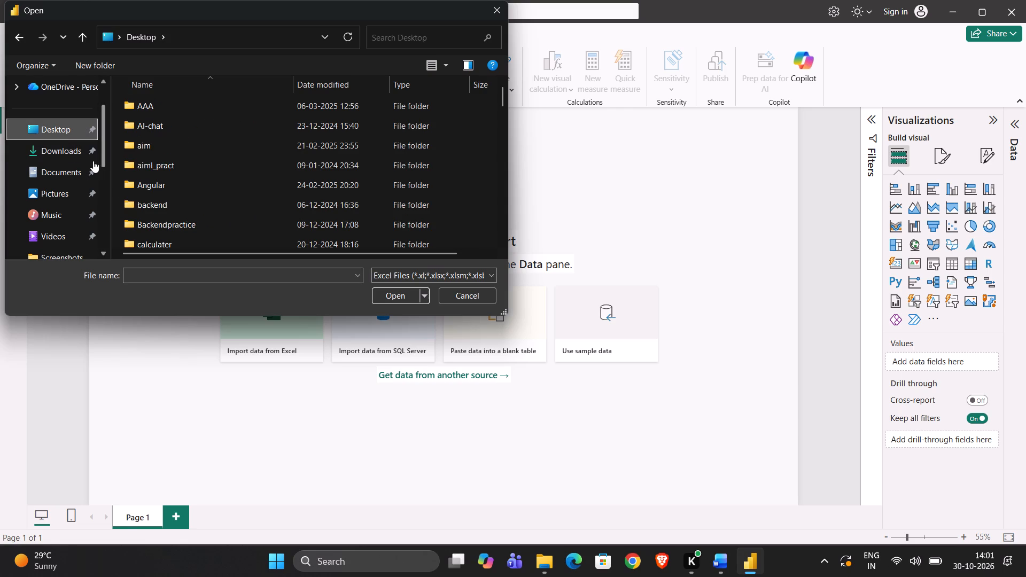
click(67, 151)
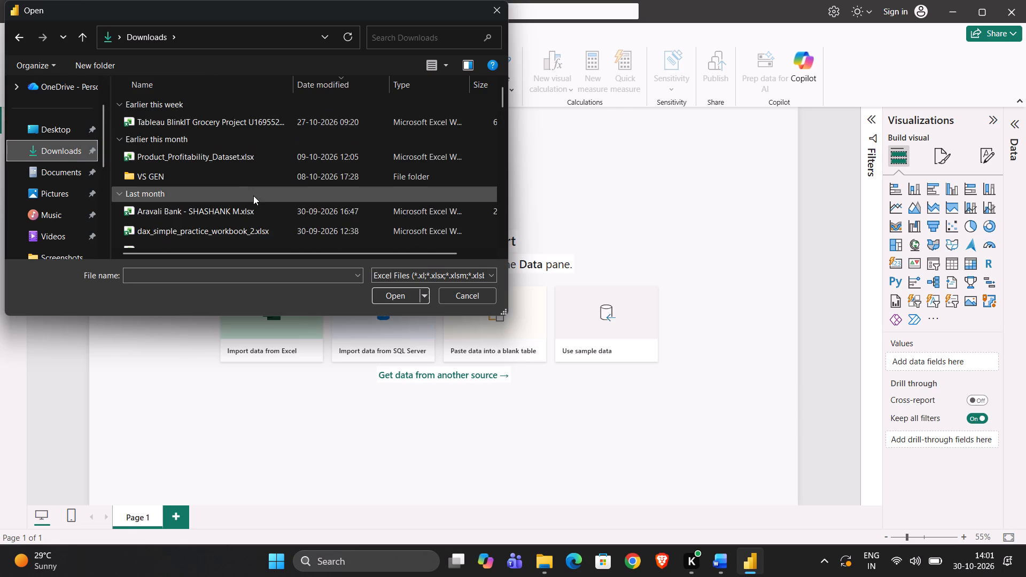
Leave the workbook file browser open and launch WhatsApp.
scroll(254, 196, up, 1)
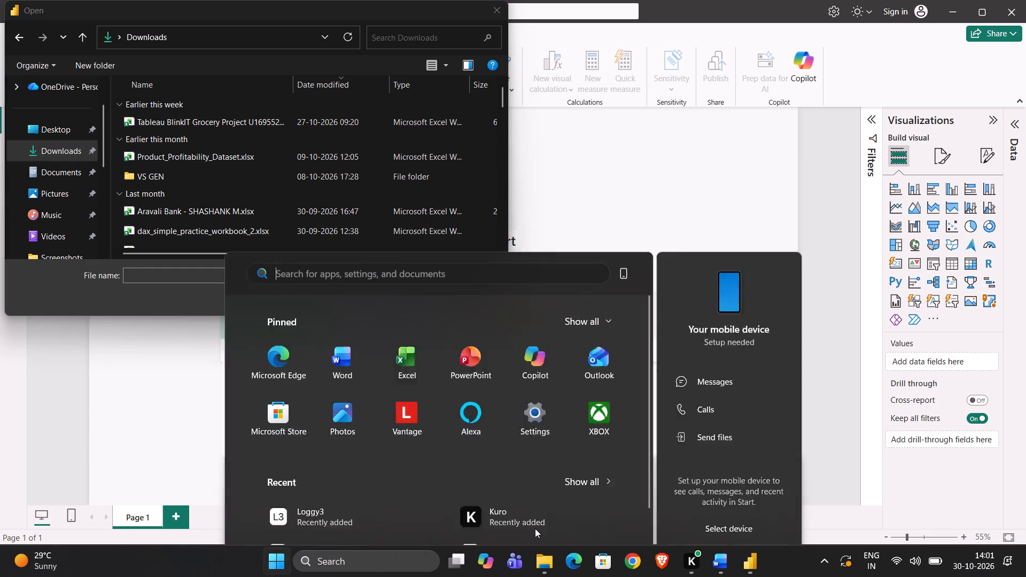
double_click(465, 447)
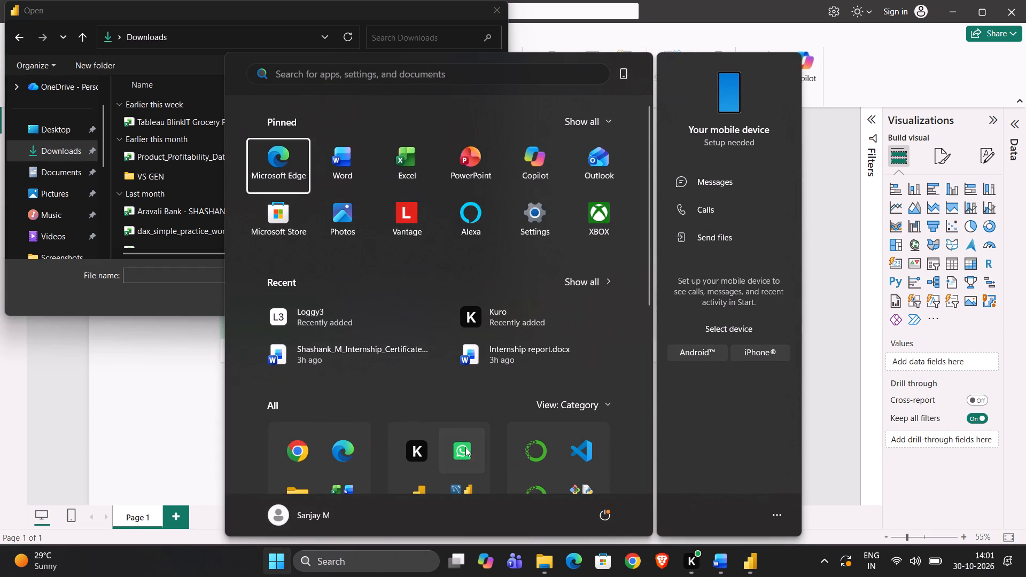
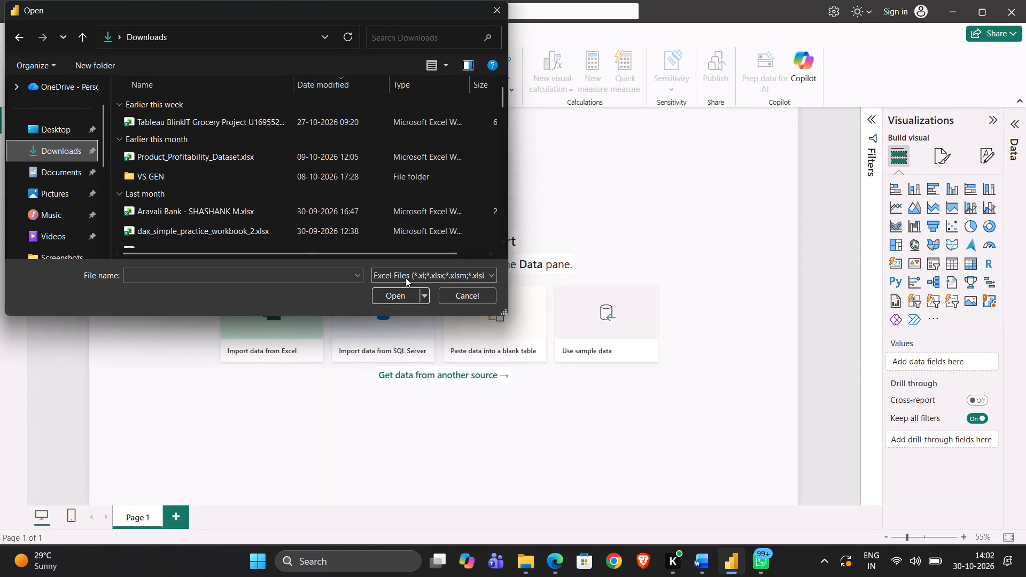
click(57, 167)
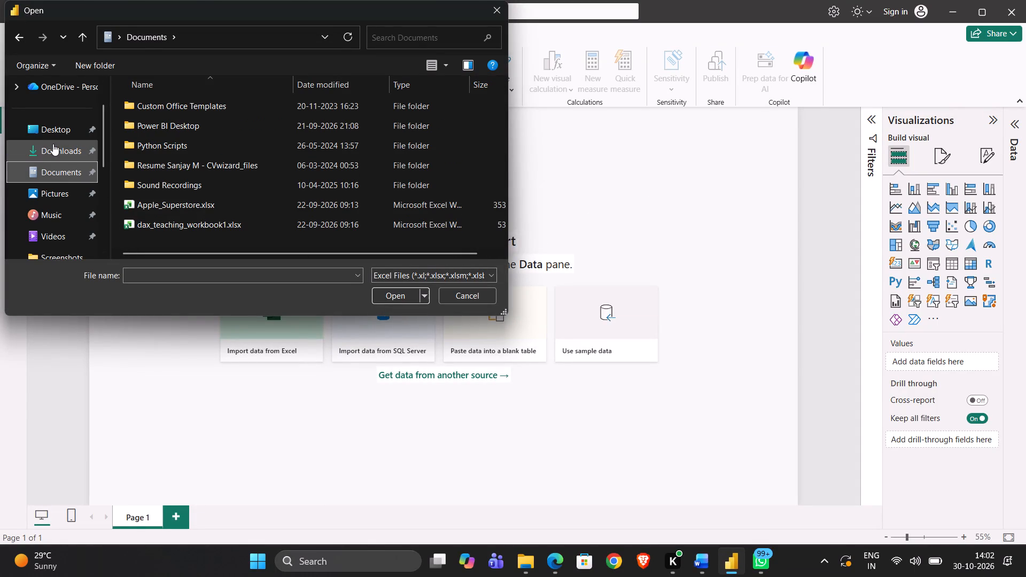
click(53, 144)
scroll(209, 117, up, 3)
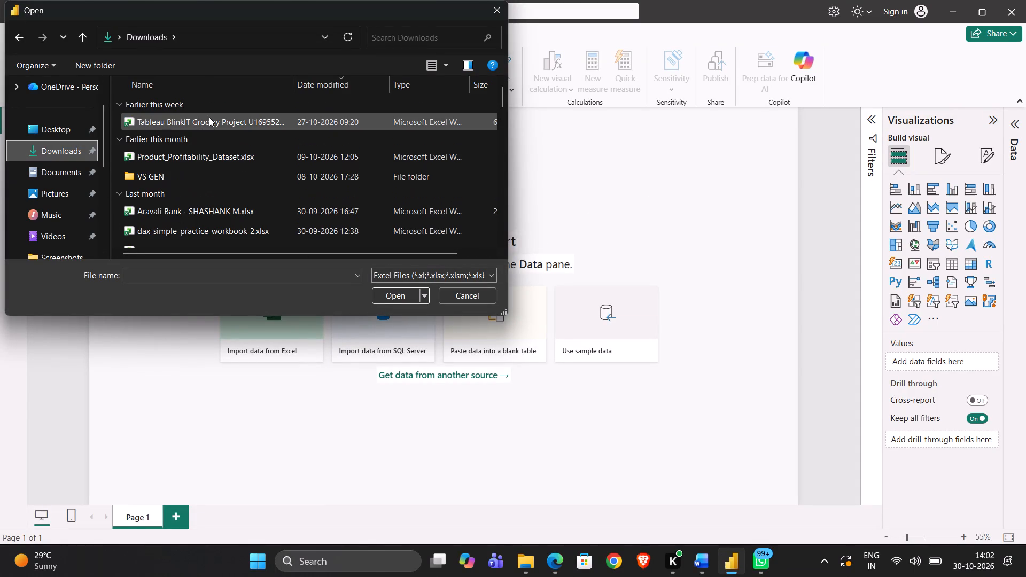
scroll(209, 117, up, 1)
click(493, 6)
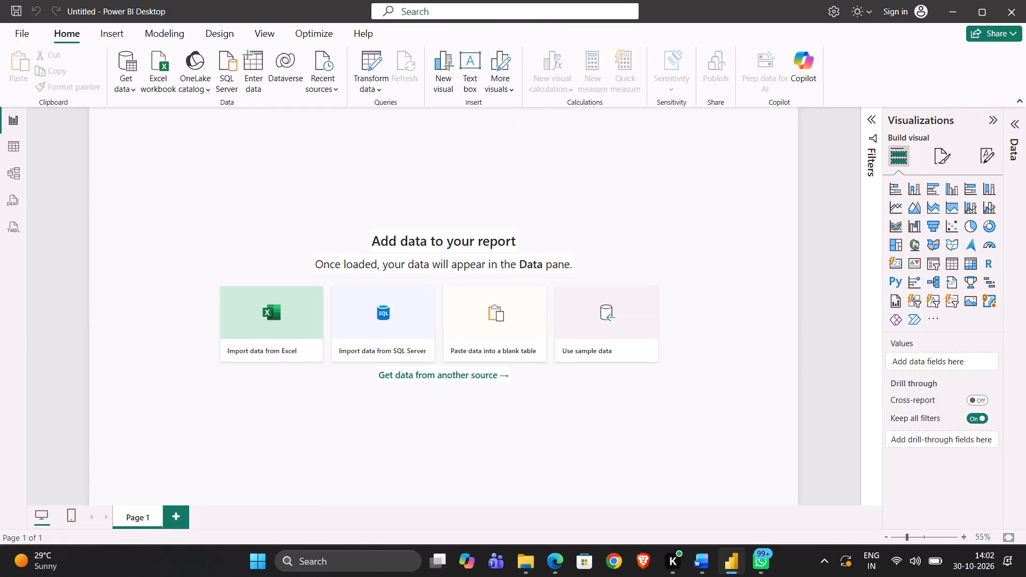
Start the Excel workbook import again and browse the Downloads folder for the source workbook.
click(161, 73)
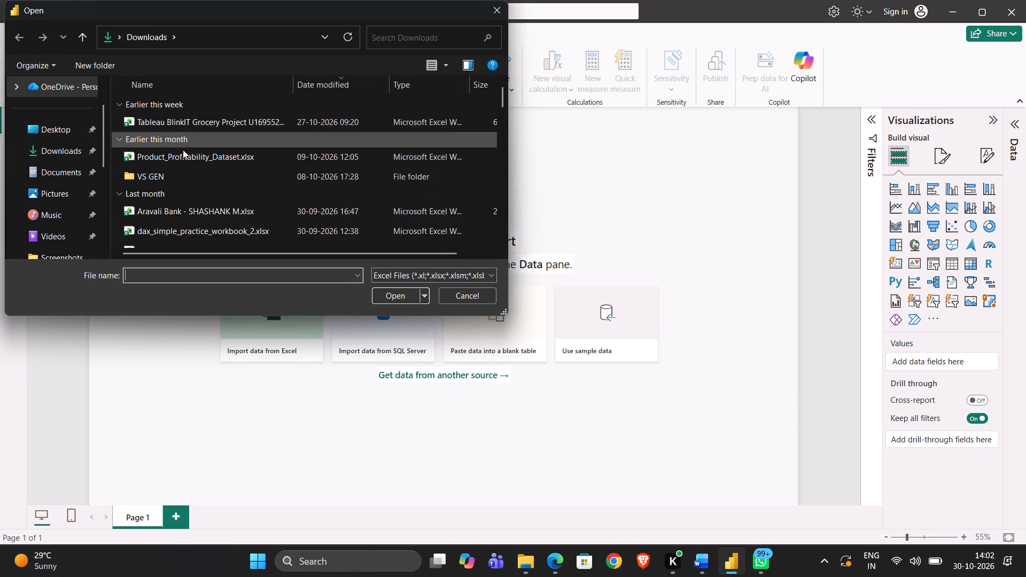
scroll(182, 153, up, 1)
scroll(182, 153, down, 2)
scroll(182, 153, up, 3)
click(44, 120)
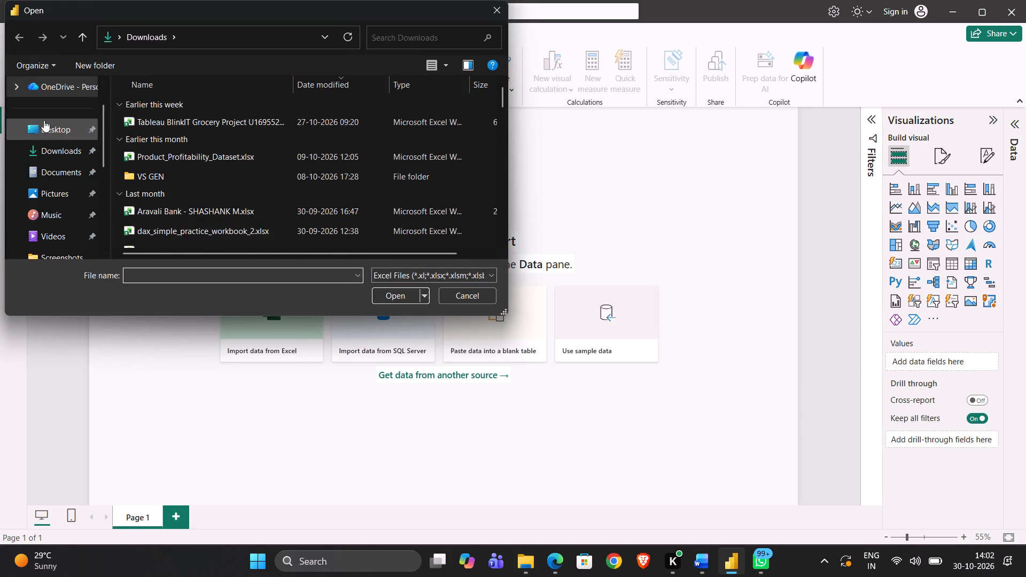
click(51, 150)
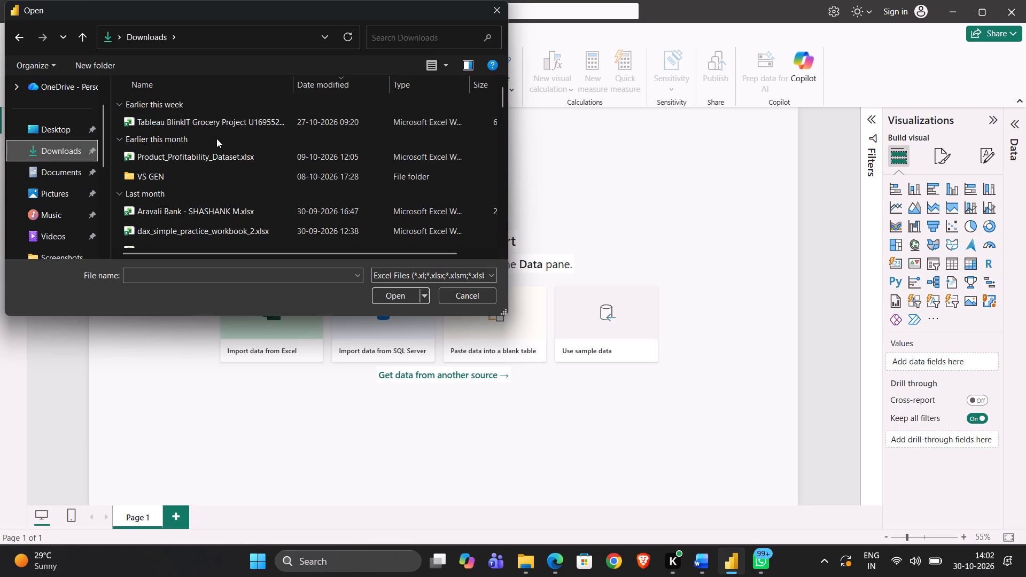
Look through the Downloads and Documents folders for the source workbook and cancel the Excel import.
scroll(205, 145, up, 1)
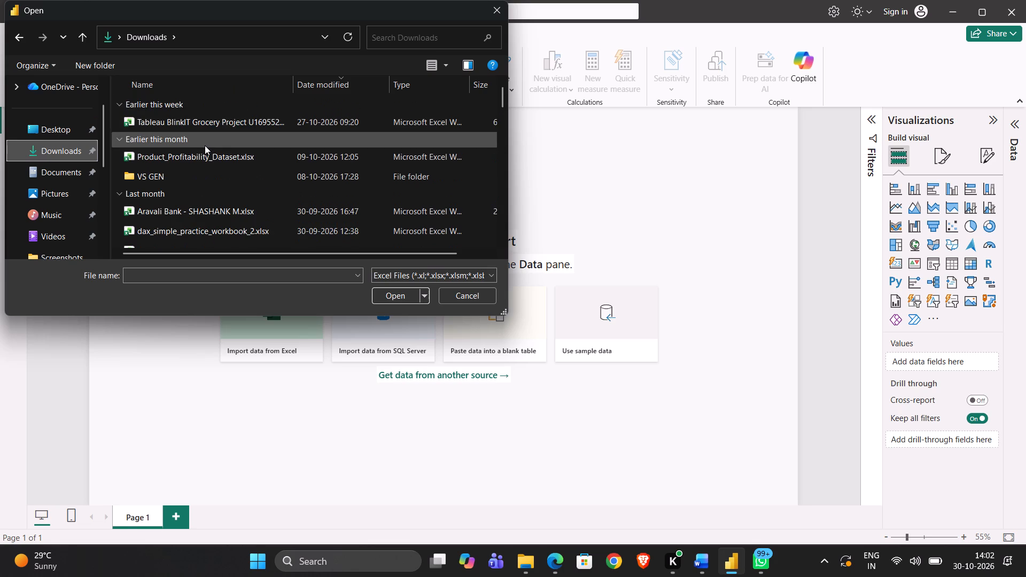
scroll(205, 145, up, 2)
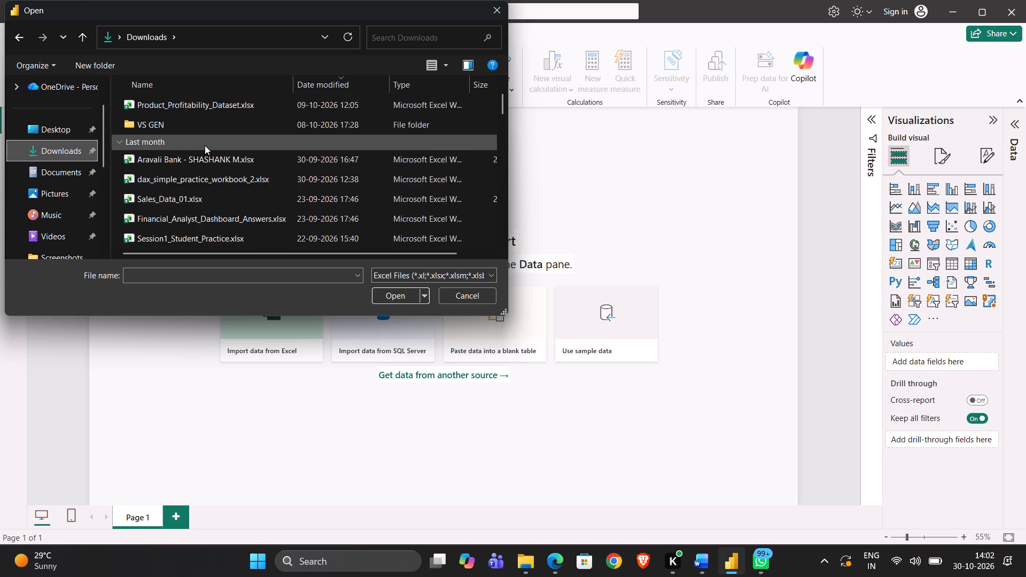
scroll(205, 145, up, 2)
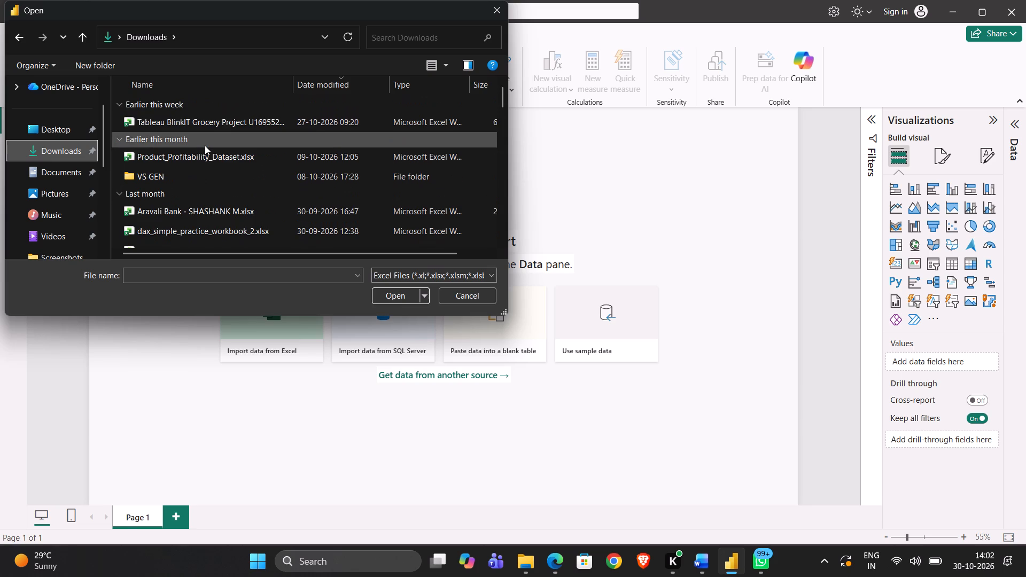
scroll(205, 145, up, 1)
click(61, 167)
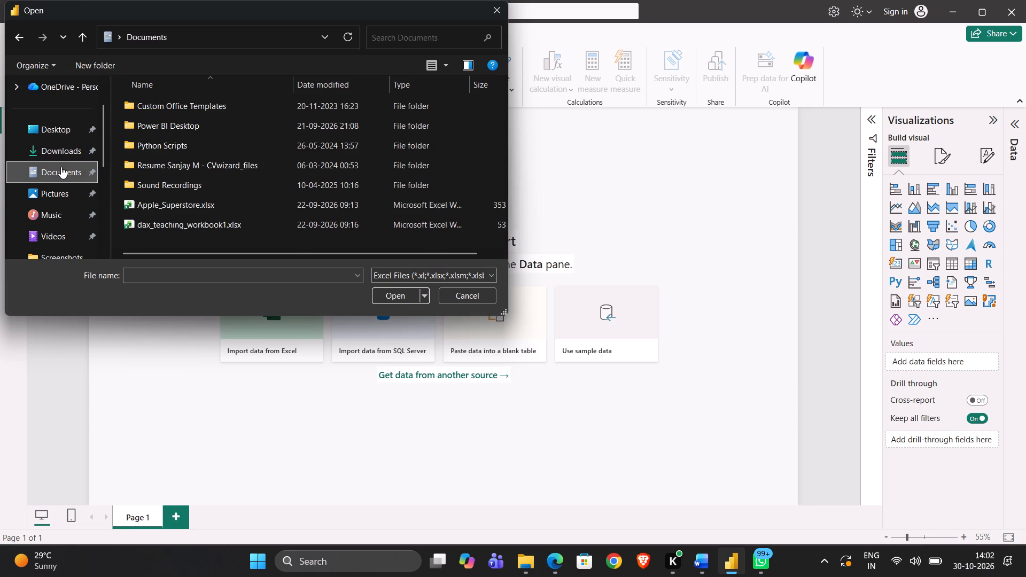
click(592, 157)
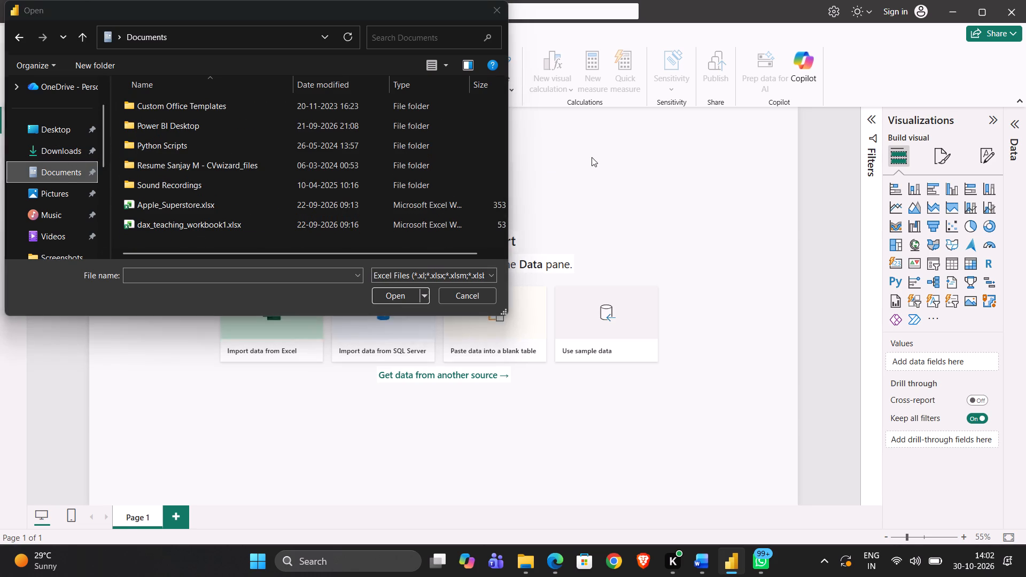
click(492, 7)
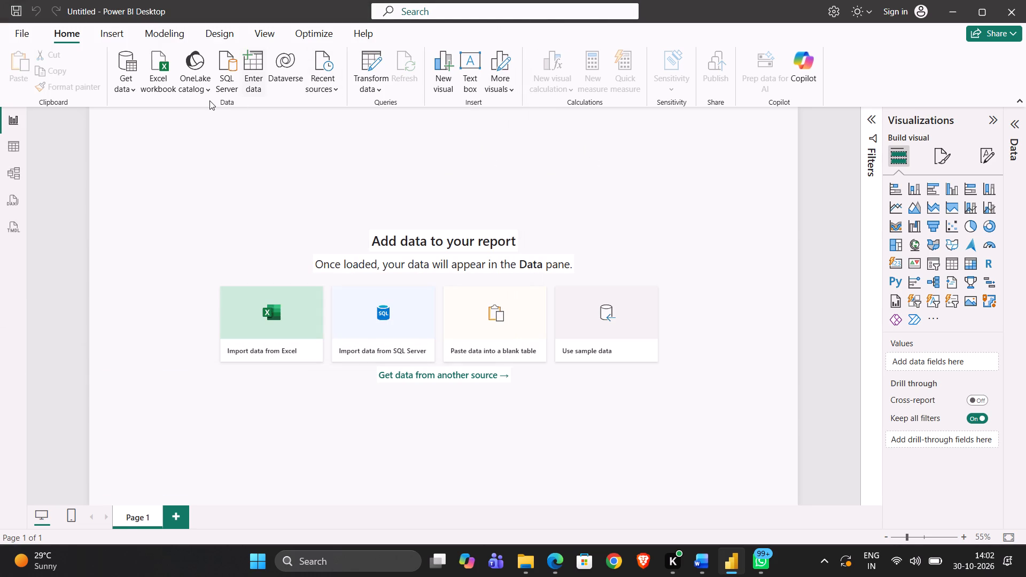
Open the list of common data sources for getting data into the report.
click(122, 75)
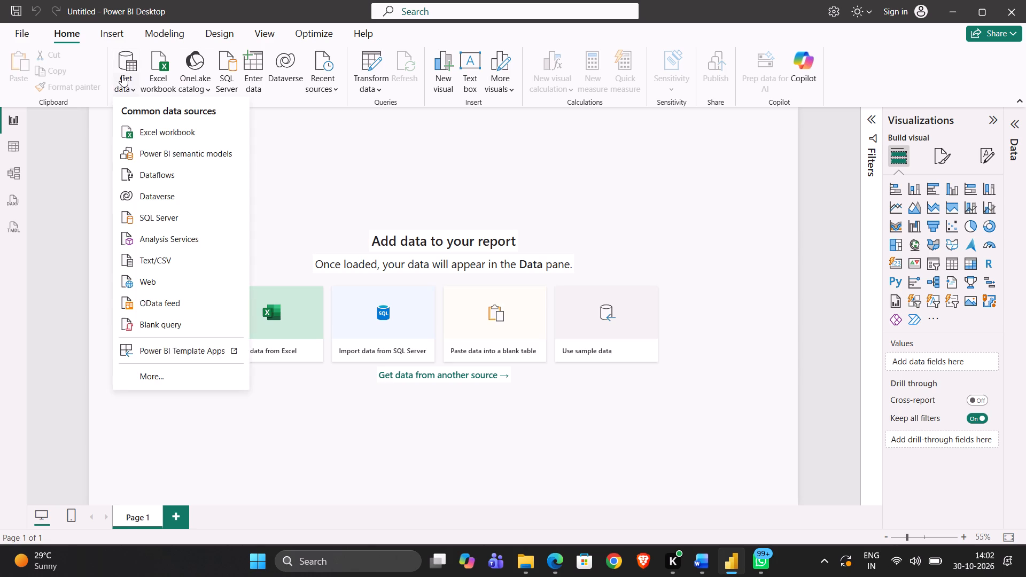
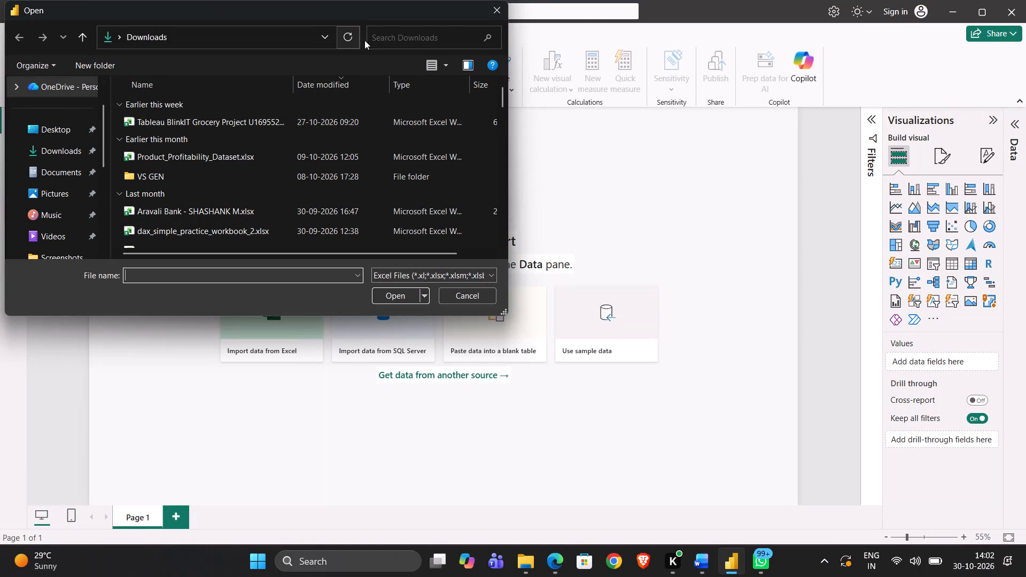
Restart the Excel workbook import and look through the Desktop, Downloads, Pictures and Documents folders for the source workbook.
click(499, 10)
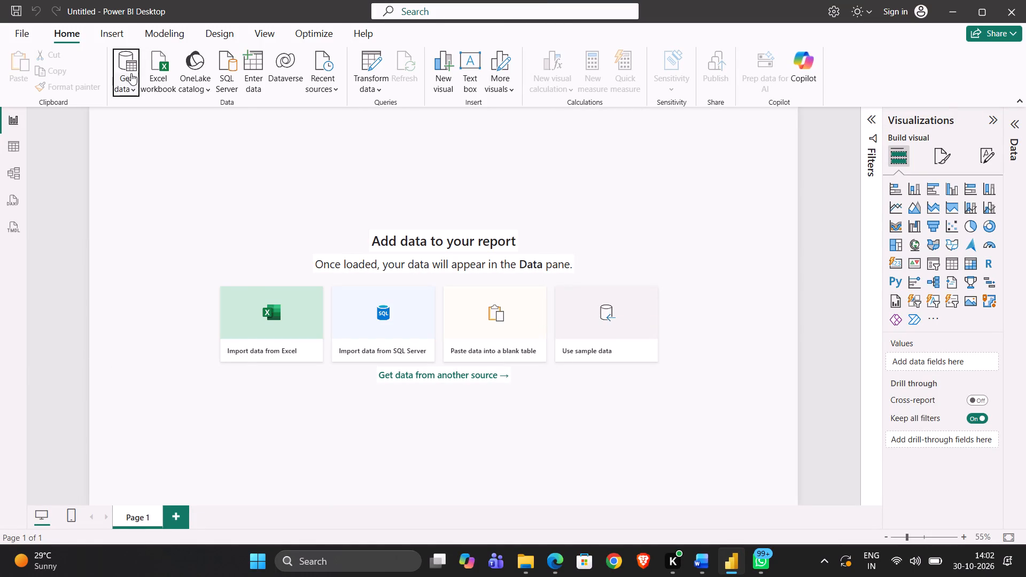
click(131, 73)
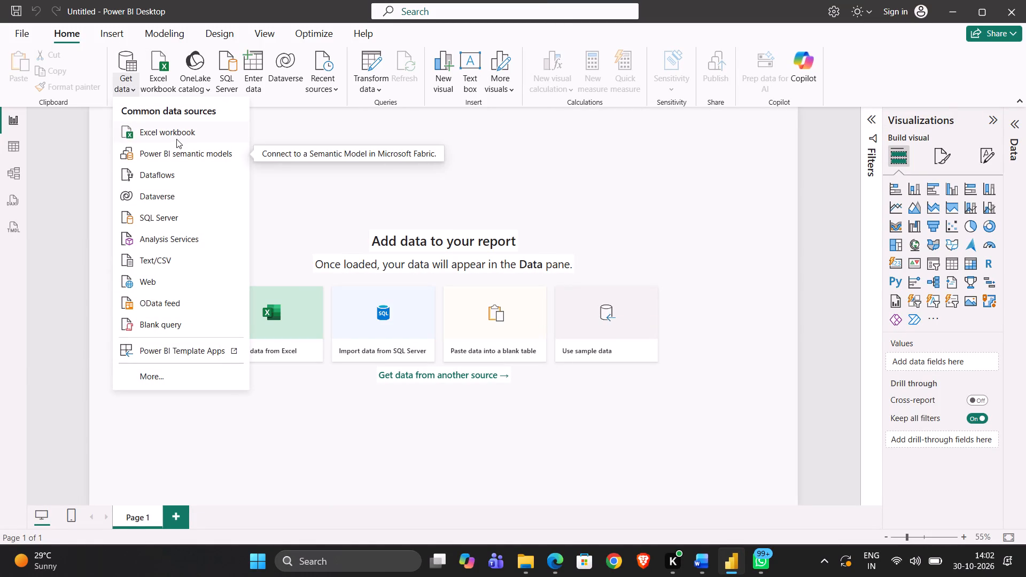
click(179, 133)
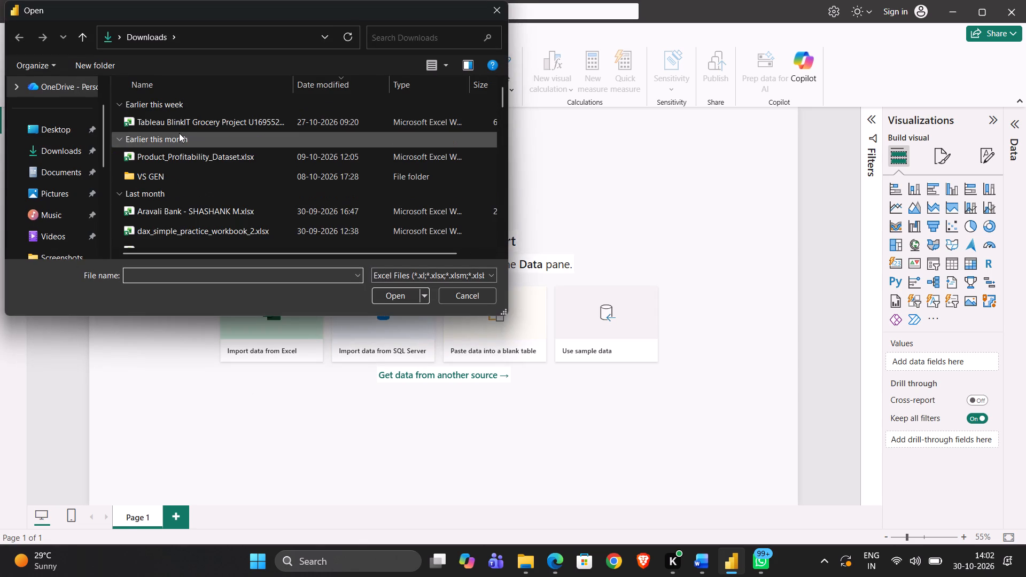
click(61, 126)
click(67, 153)
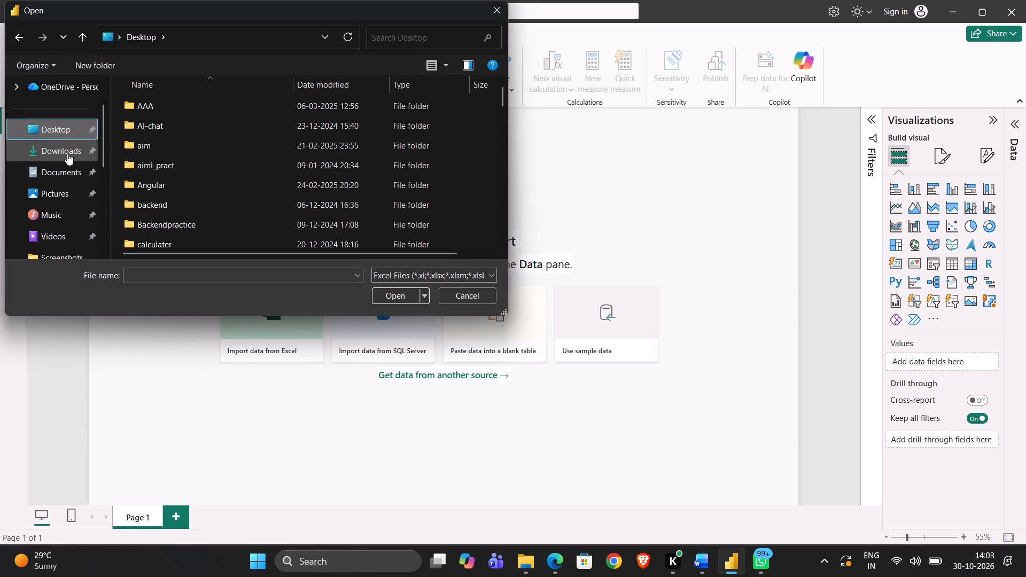
click(52, 183)
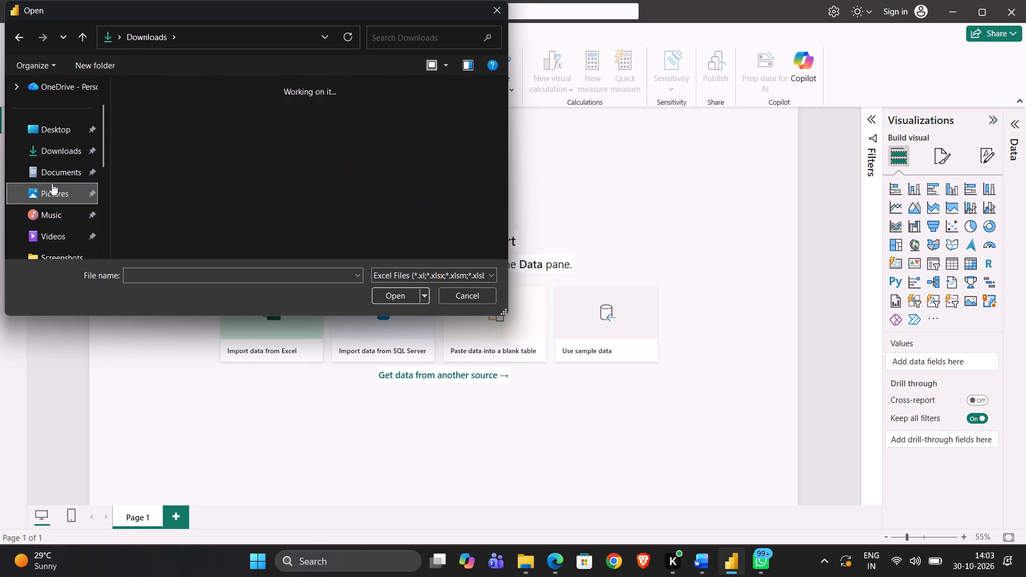
click(60, 169)
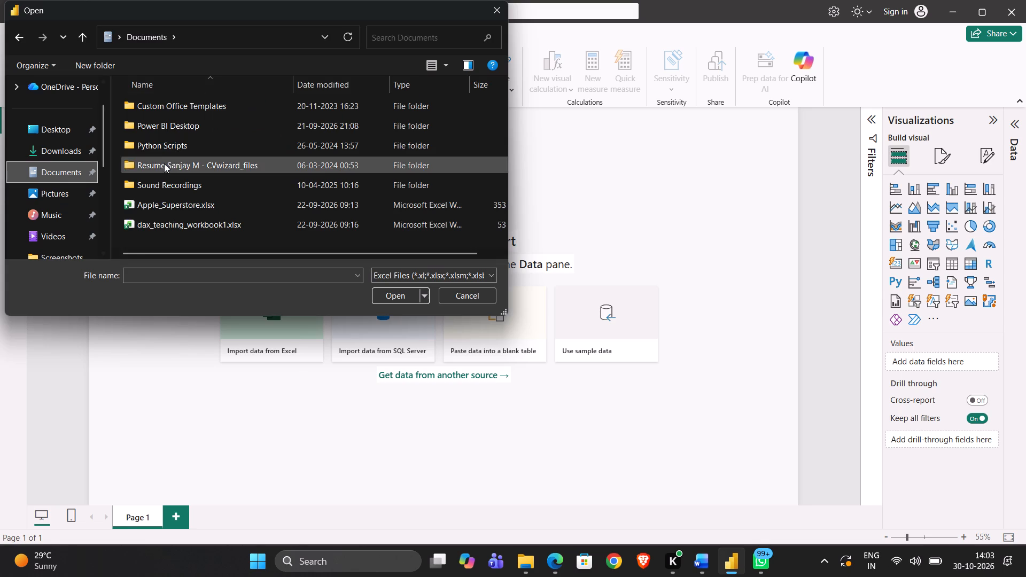
scroll(164, 163, down, 2)
scroll(164, 163, right, 3)
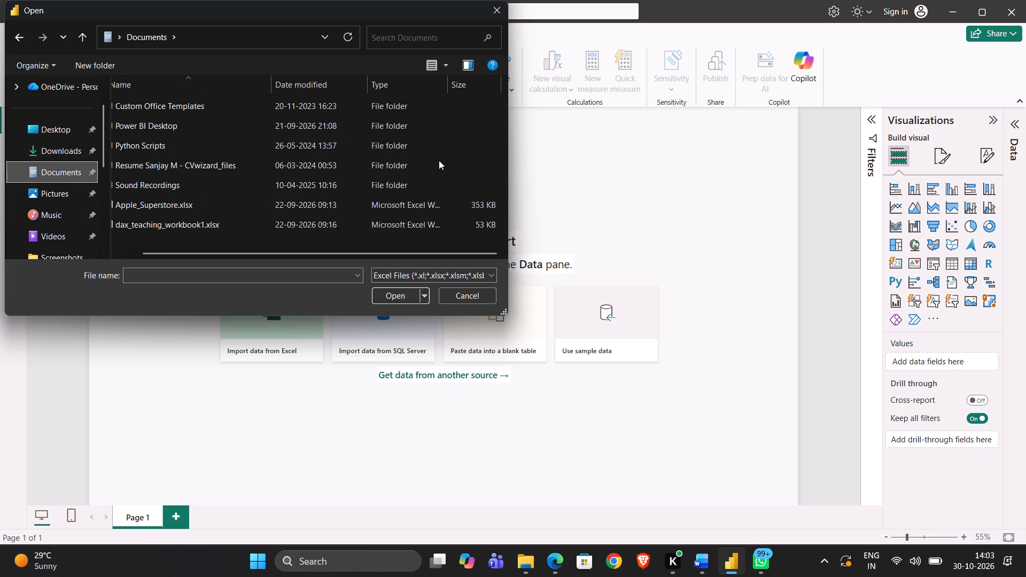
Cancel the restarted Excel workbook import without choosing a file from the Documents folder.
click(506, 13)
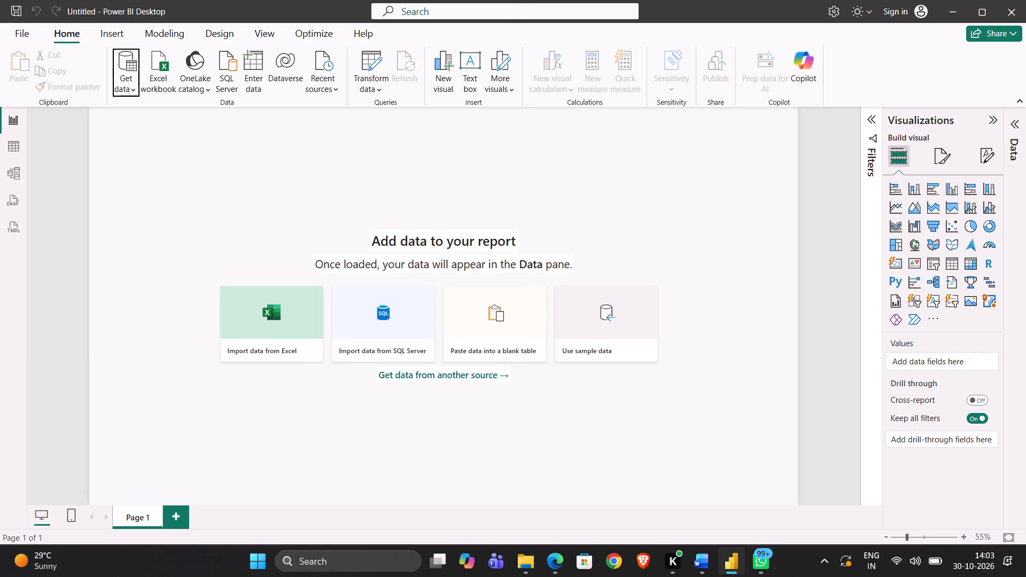
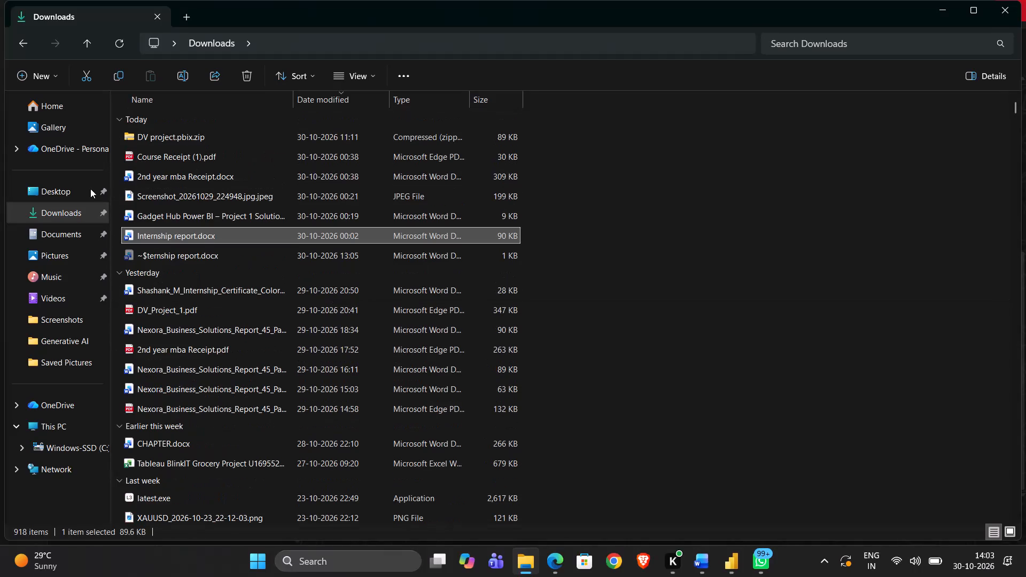
Look through the Desktop and Downloads folders in File Explorer for the source workbook.
click(56, 184)
click(51, 212)
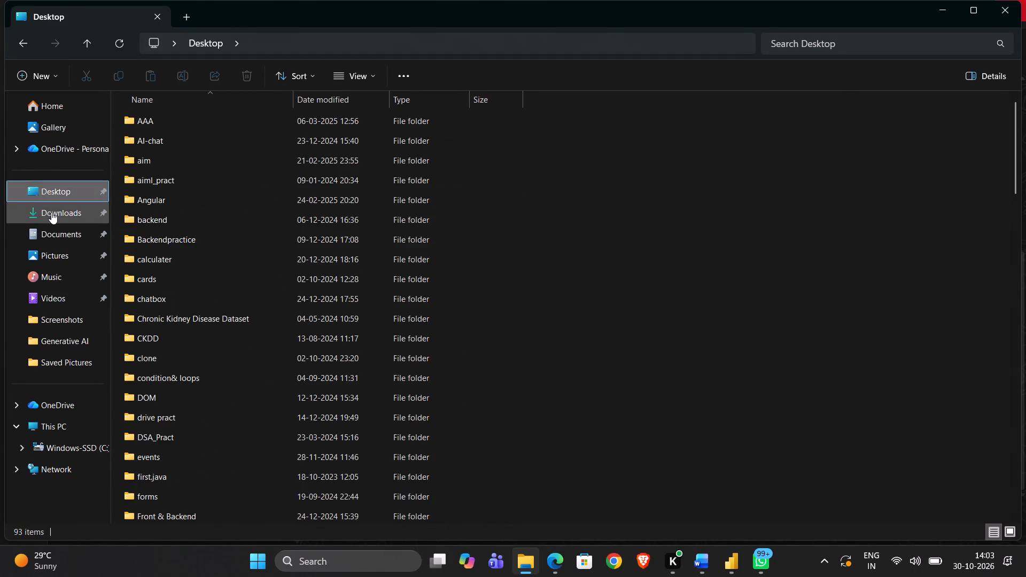
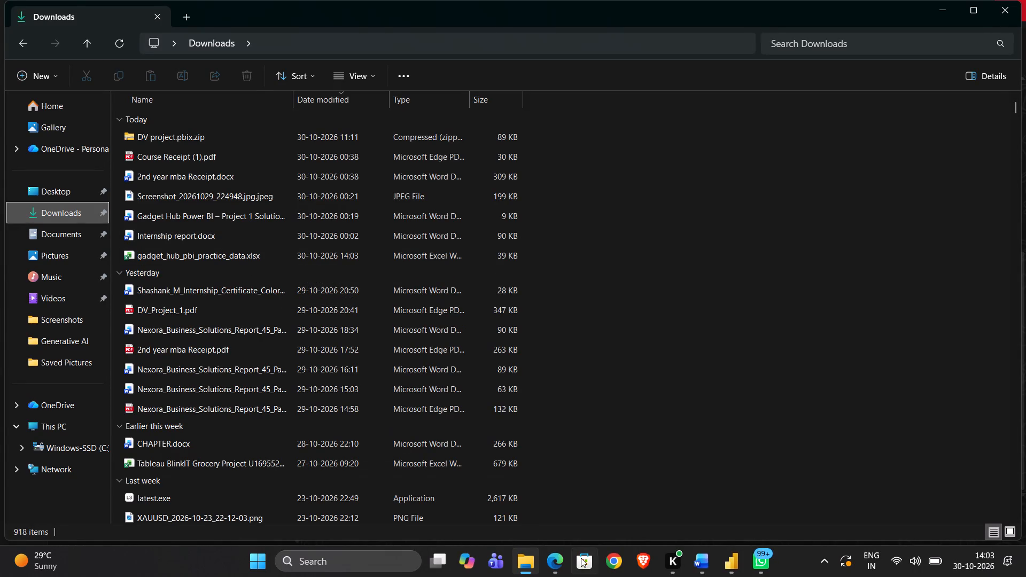
Switch to the untitled Power BI Desktop report and start importing data from an Excel workbook.
click(728, 560)
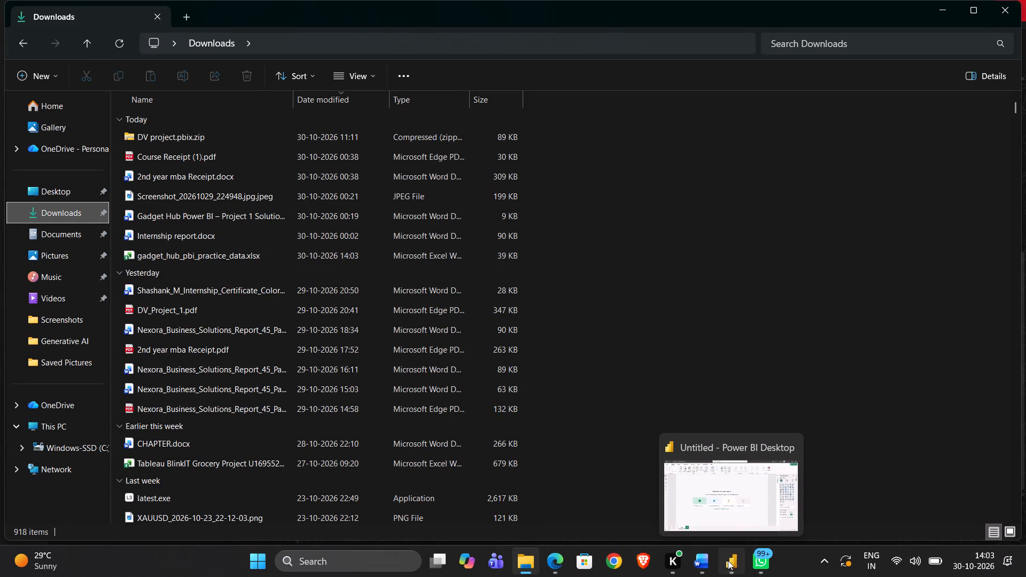
click(290, 320)
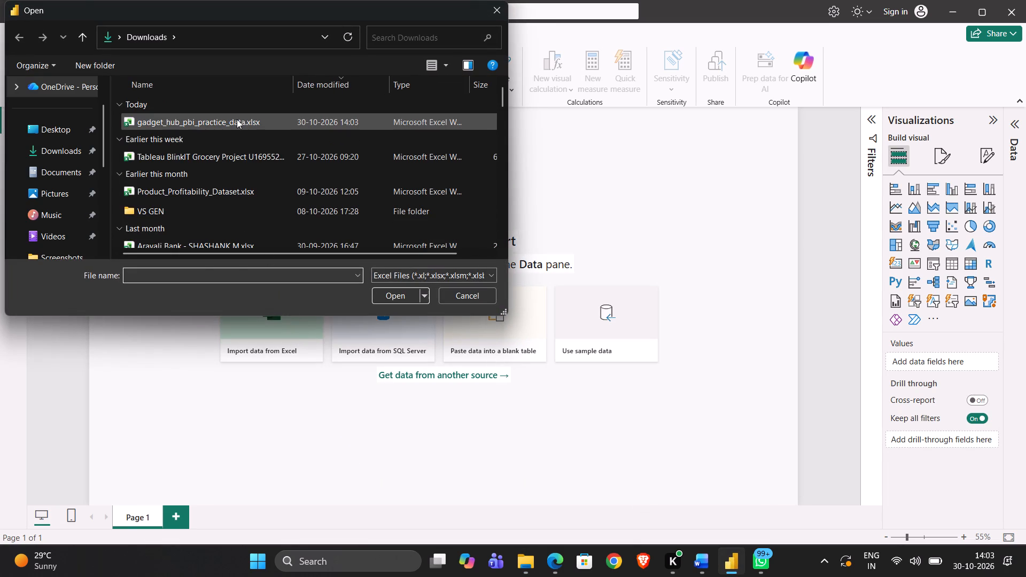
Open gadget_hub_pbi_practice_data.xlsx from the Downloads folder as the import source.
click(237, 119)
click(394, 301)
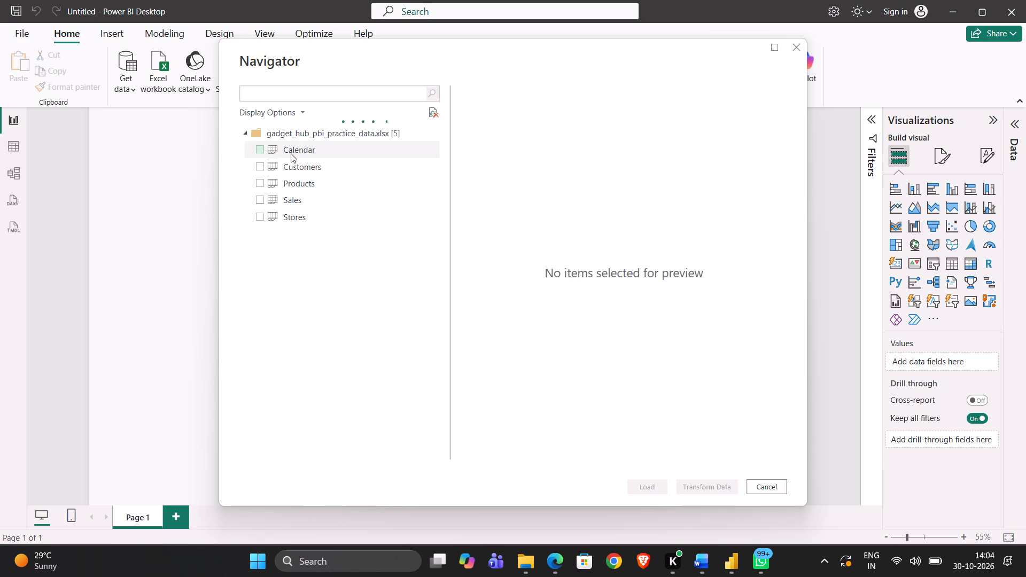
Select the Calendar, Customers, Products, Sales and Stores sheets of the workbook and load them into the report.
click(258, 146)
click(259, 161)
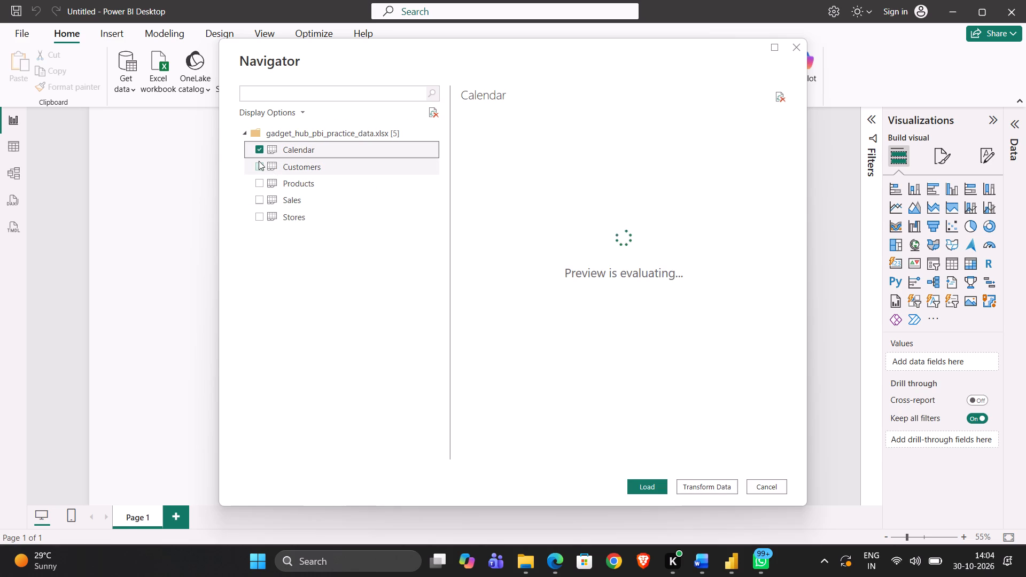
click(259, 180)
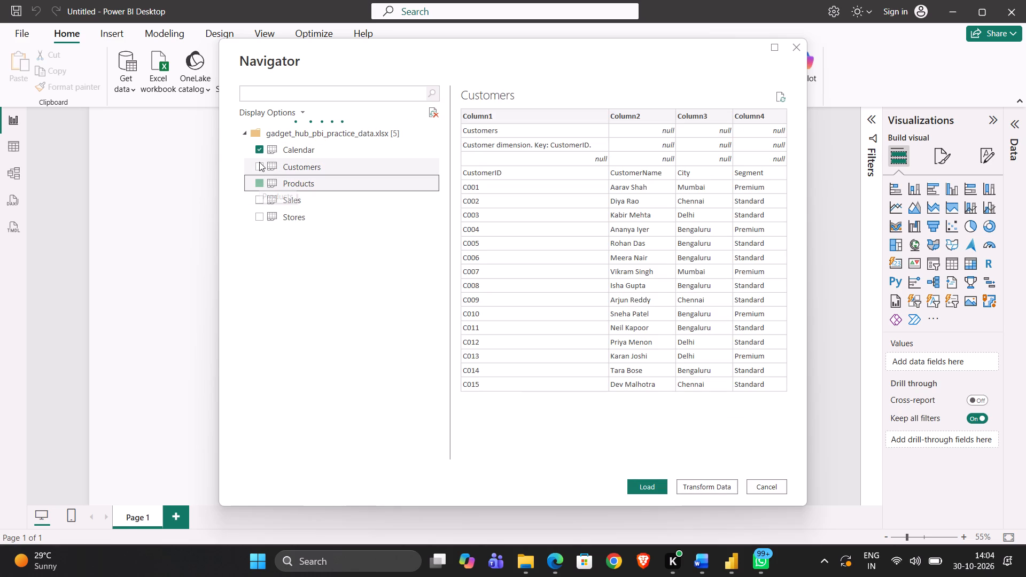
click(259, 162)
click(259, 165)
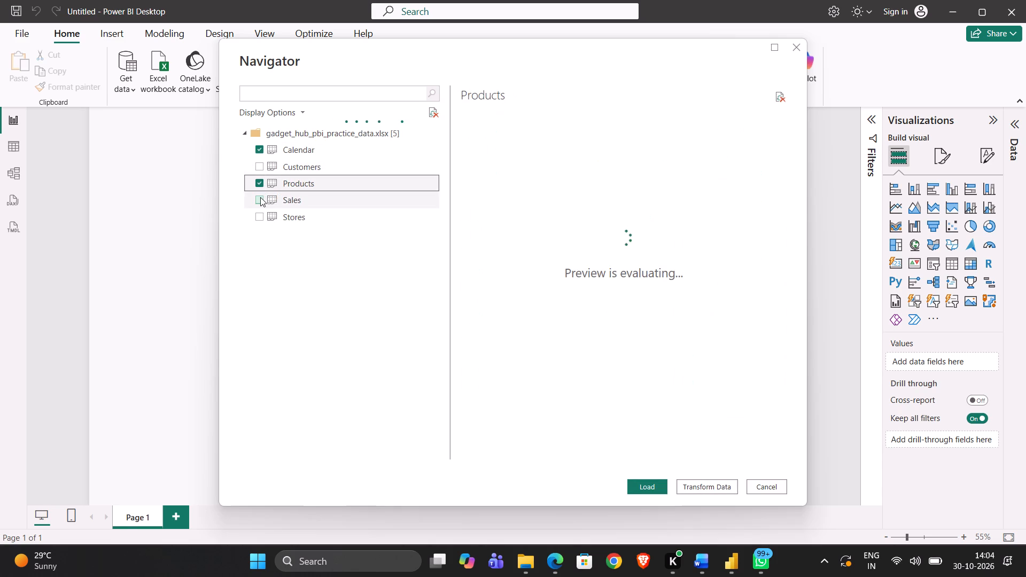
click(260, 197)
click(258, 213)
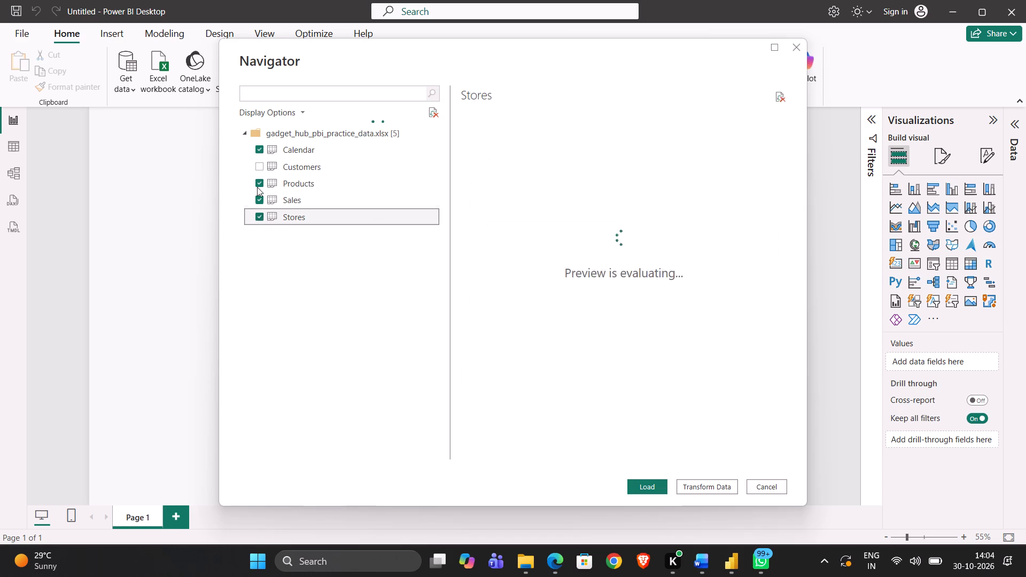
click(260, 160)
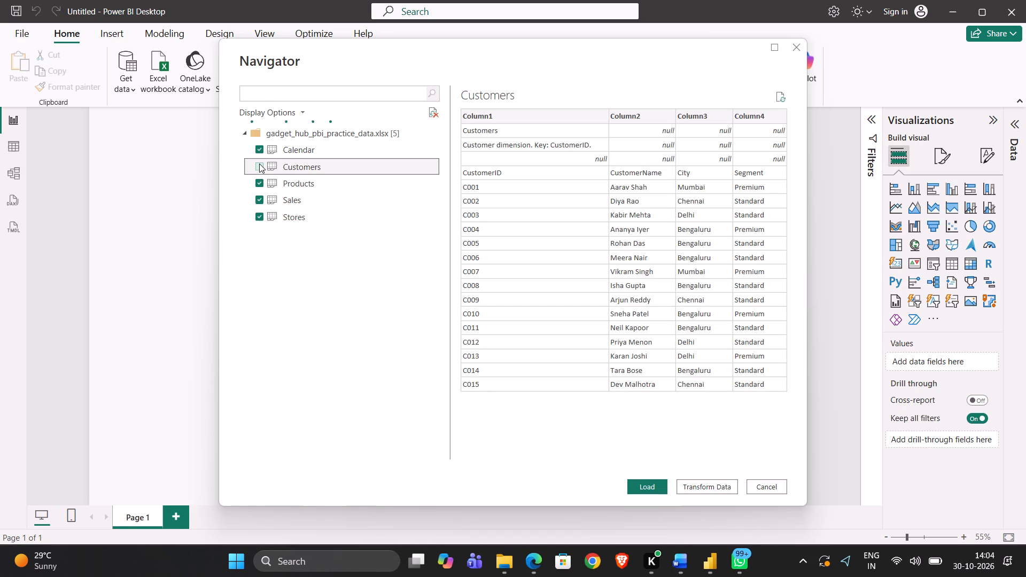
click(259, 163)
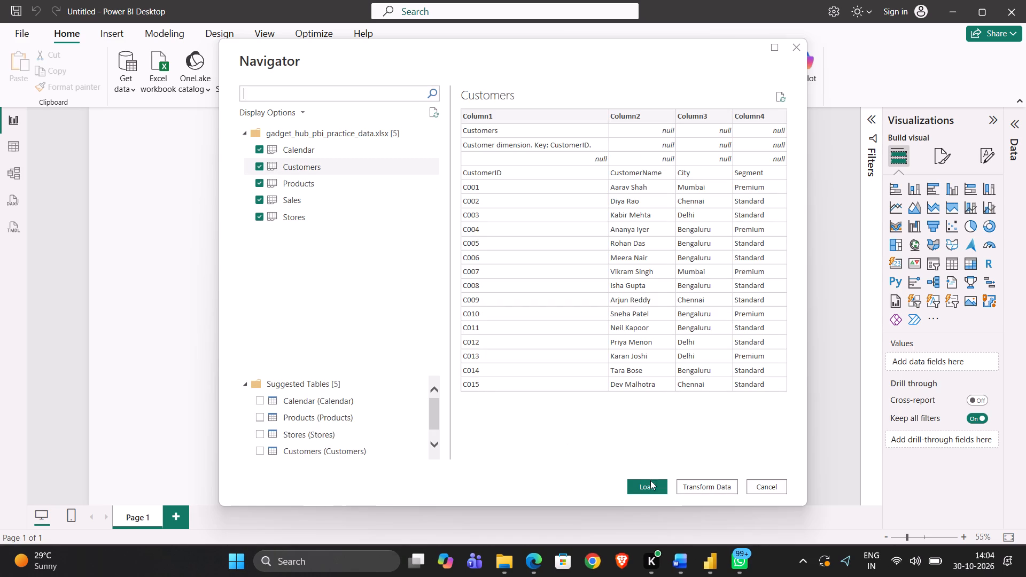
click(651, 482)
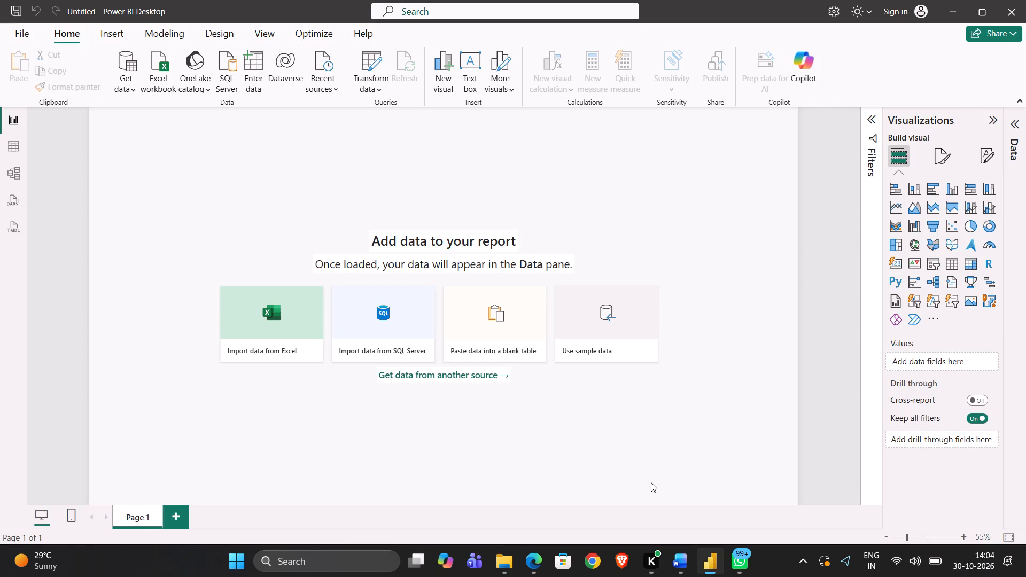
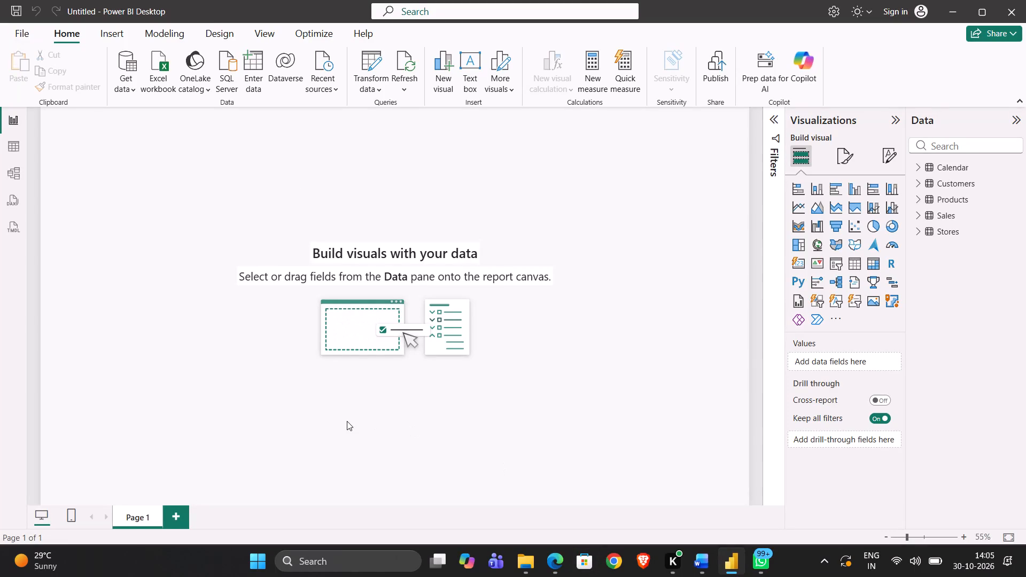
Open the data for transformation, remove the top 3 rows of the Calendar query and use its first row as headers.
click(364, 83)
click(394, 108)
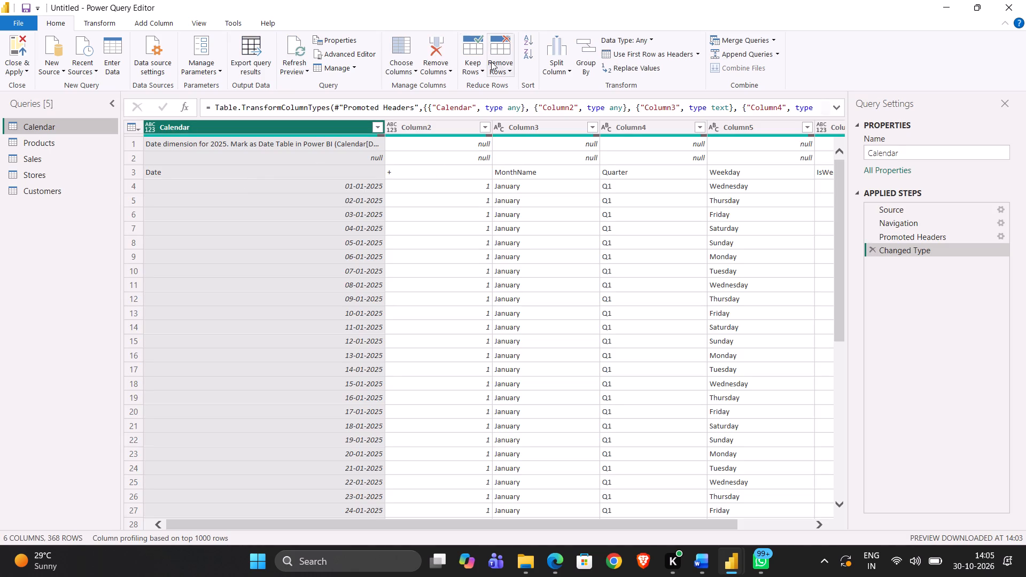
click(495, 60)
click(525, 83)
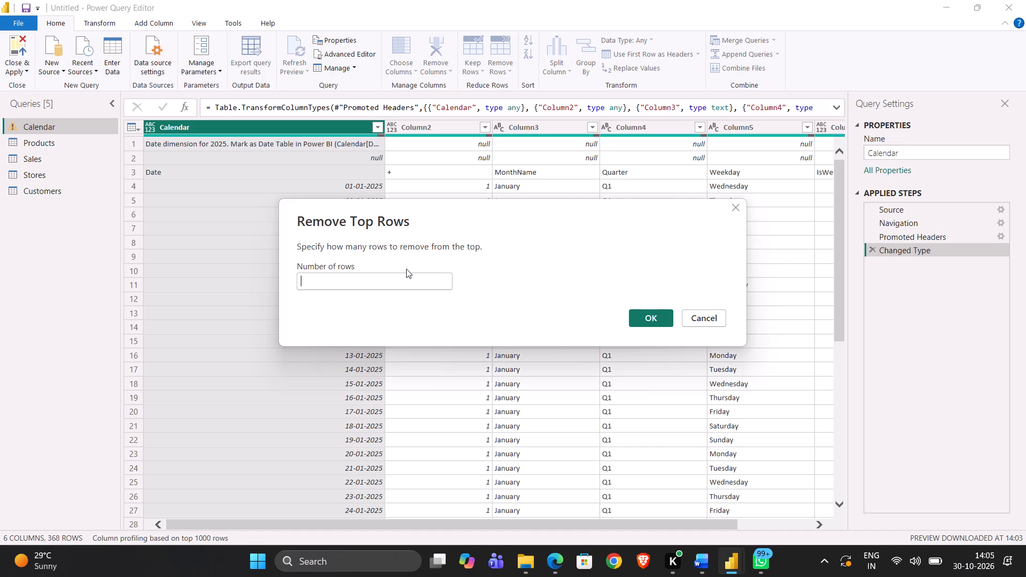
key(3)
key(Return)
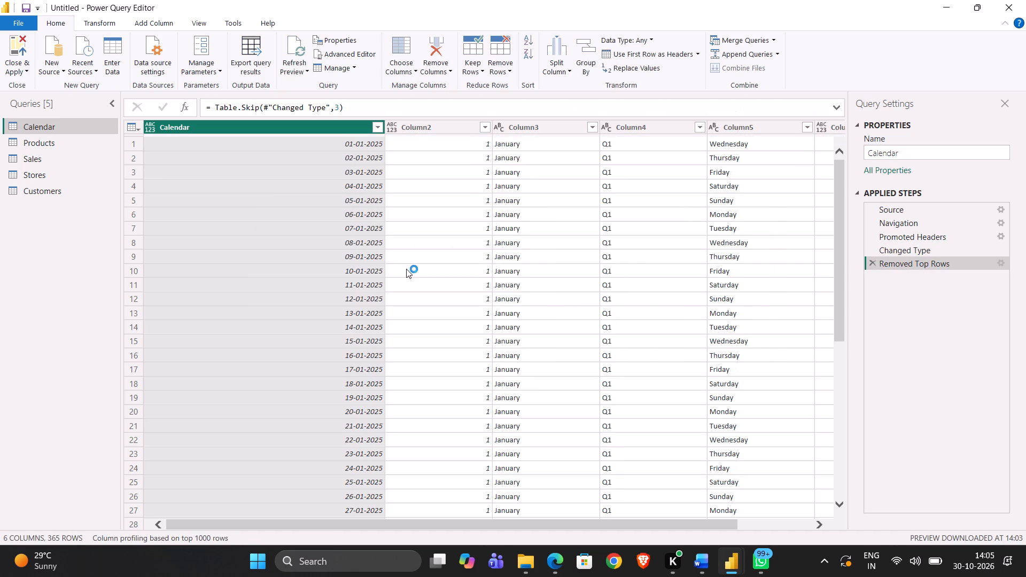
click(631, 50)
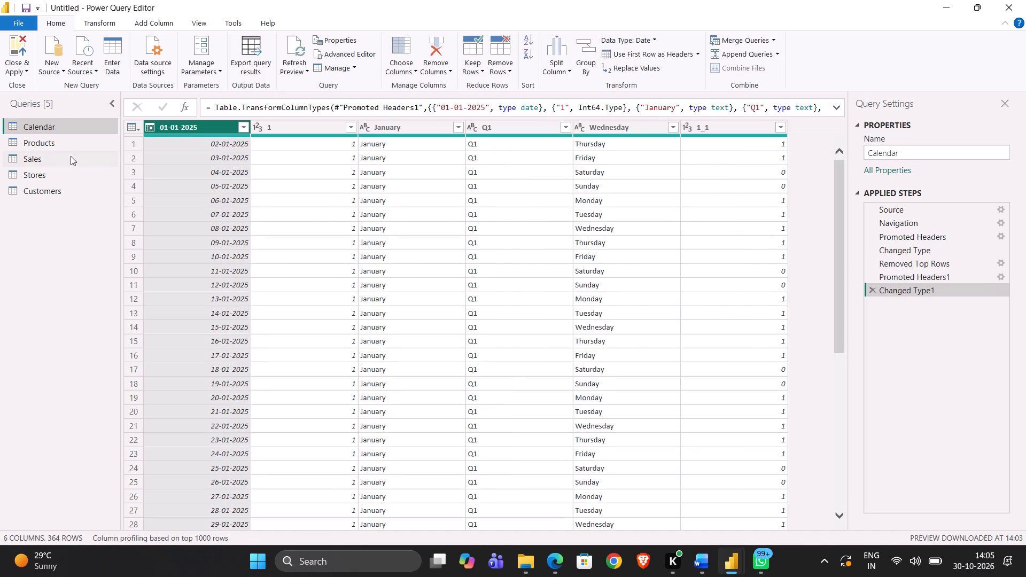
Remove the top 2 rows of the Products query and use the first remaining row as headers.
click(73, 144)
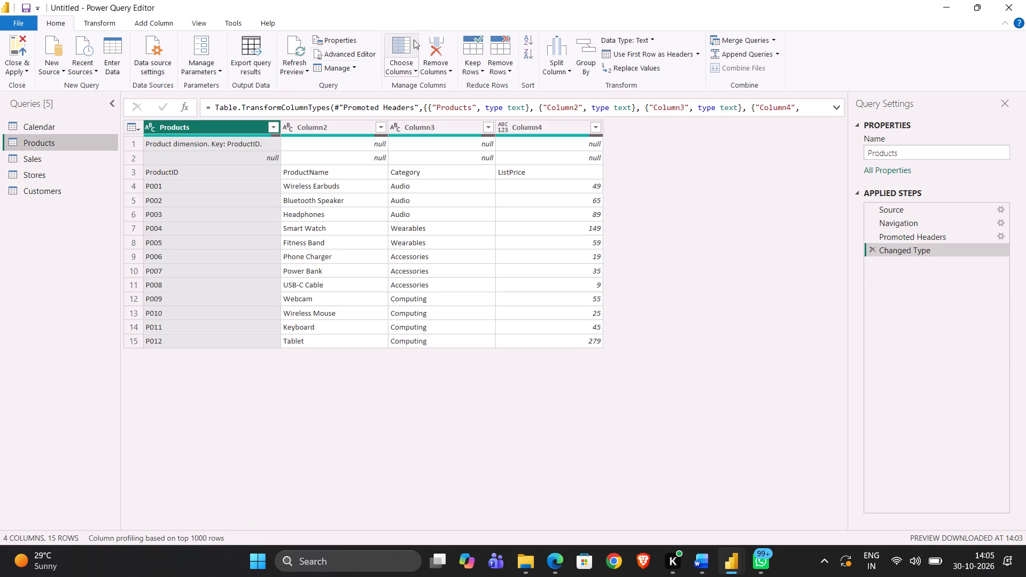
click(498, 61)
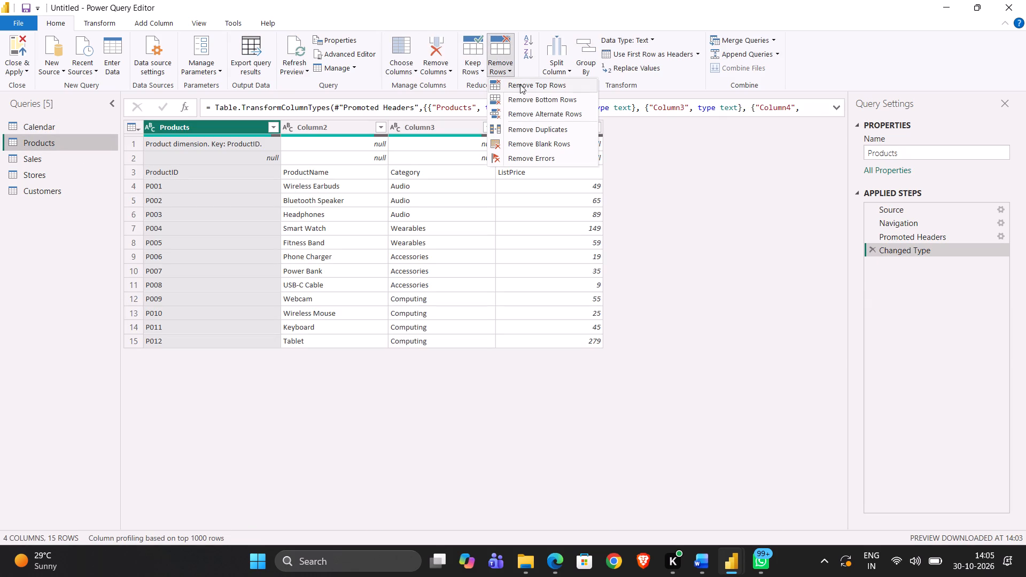
click(521, 84)
key(2)
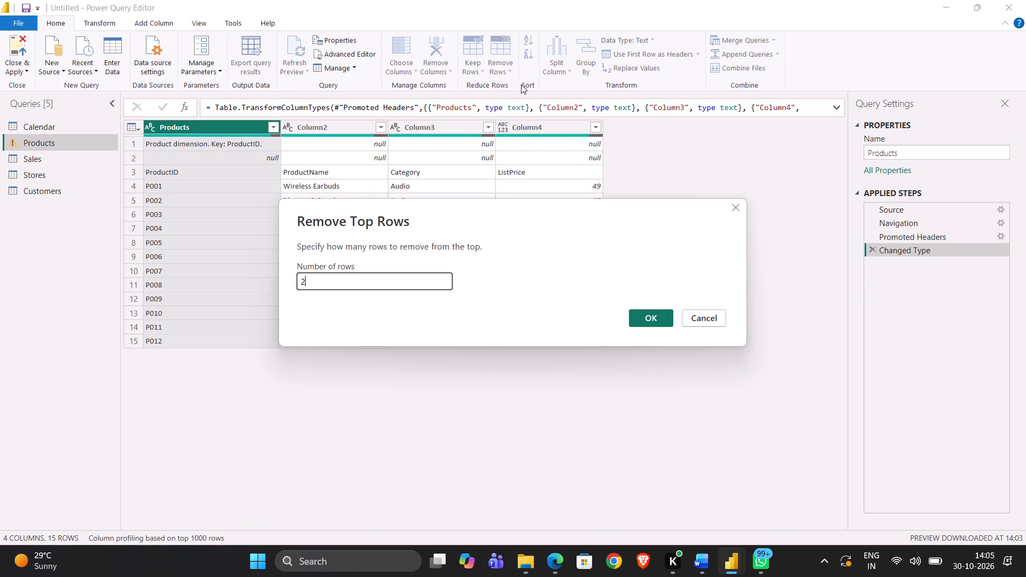
key(Return)
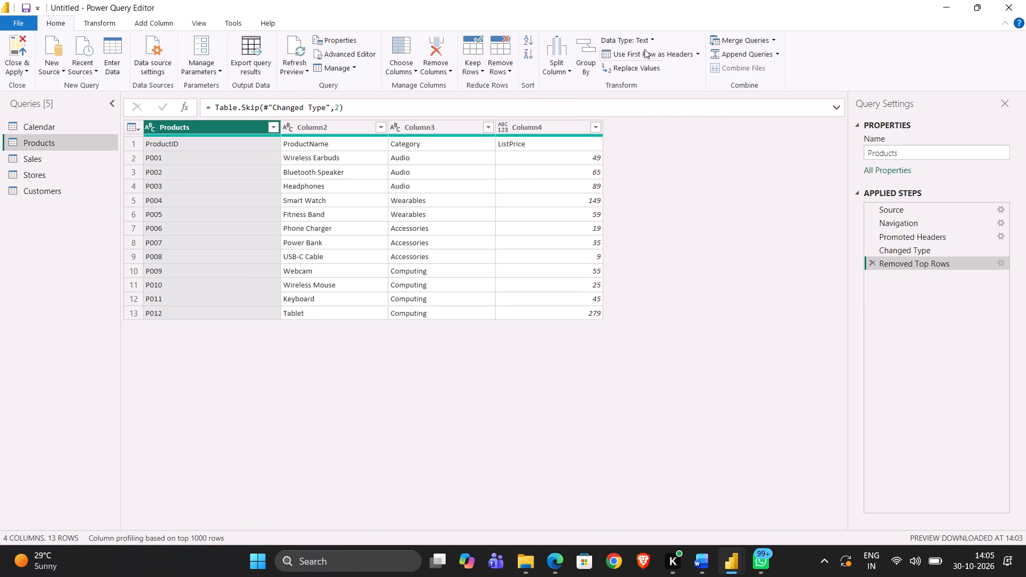
click(644, 49)
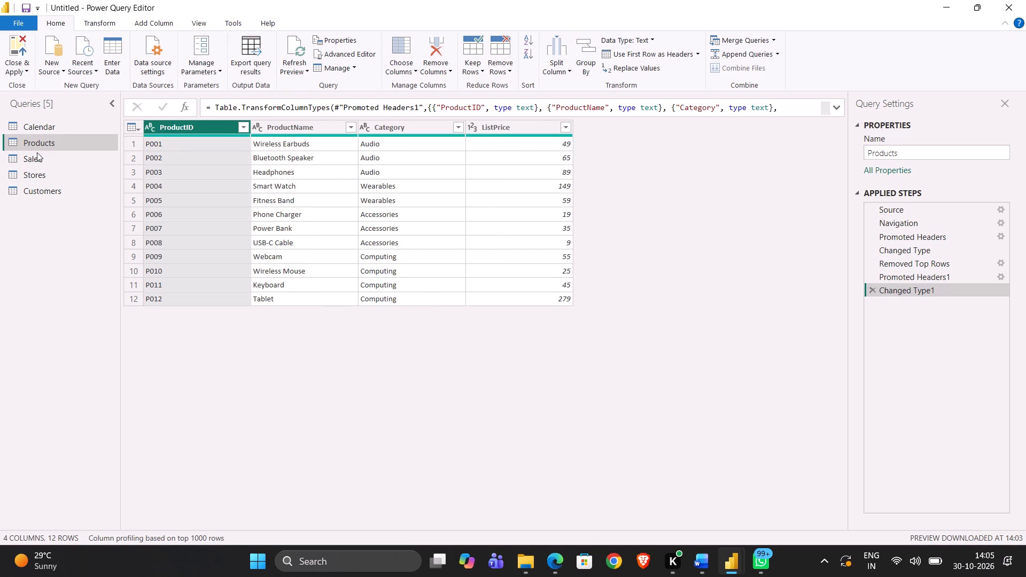
Remove the top 2 rows of the Sales query and use the first remaining row as headers.
click(41, 154)
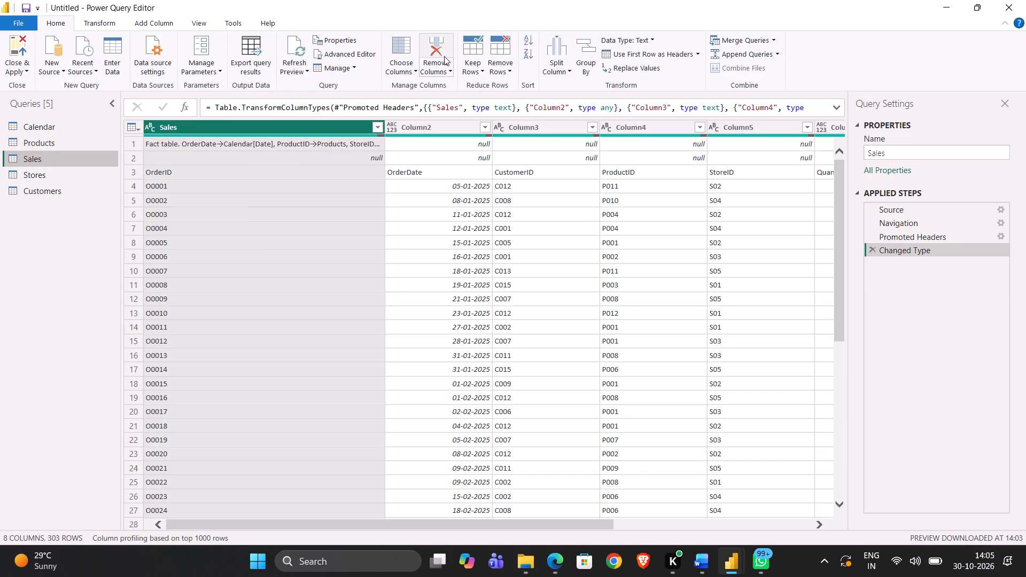
click(500, 61)
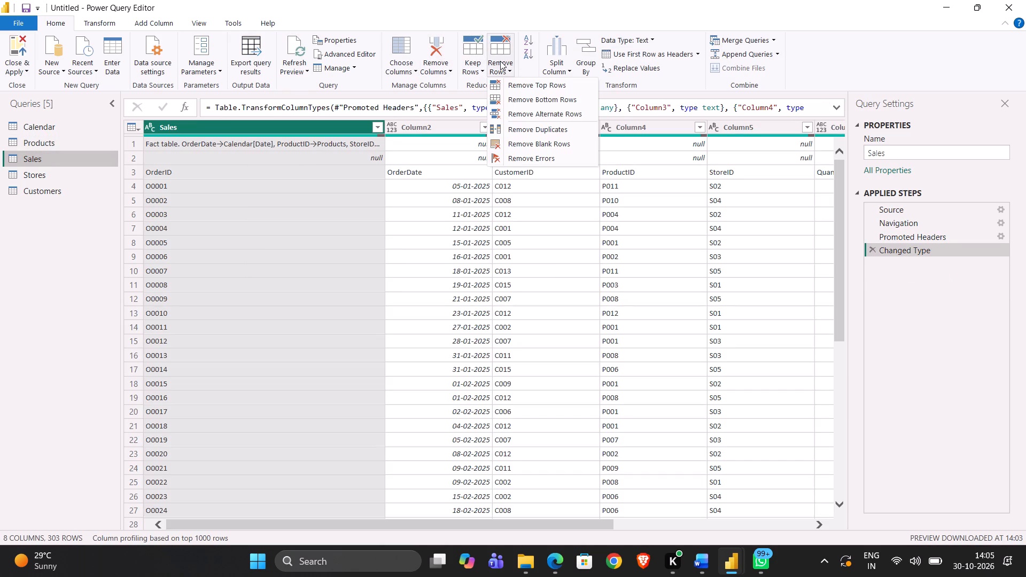
click(547, 86)
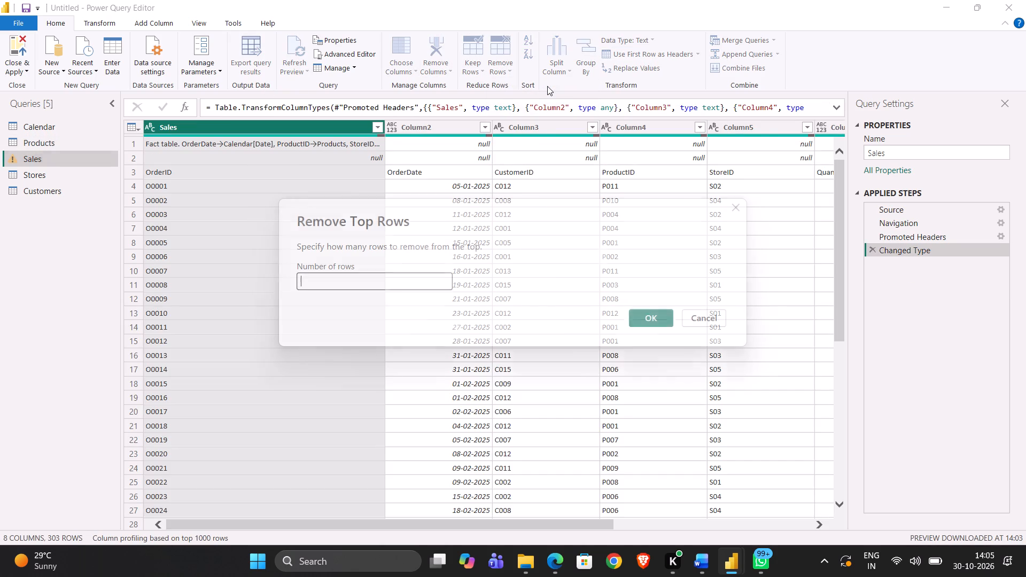
key(2)
key(Return)
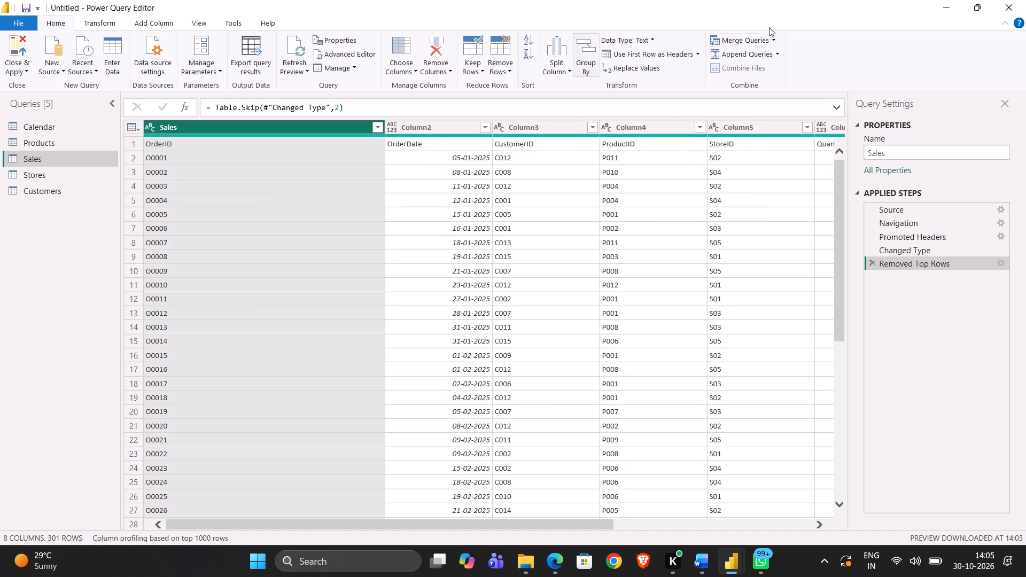
click(673, 49)
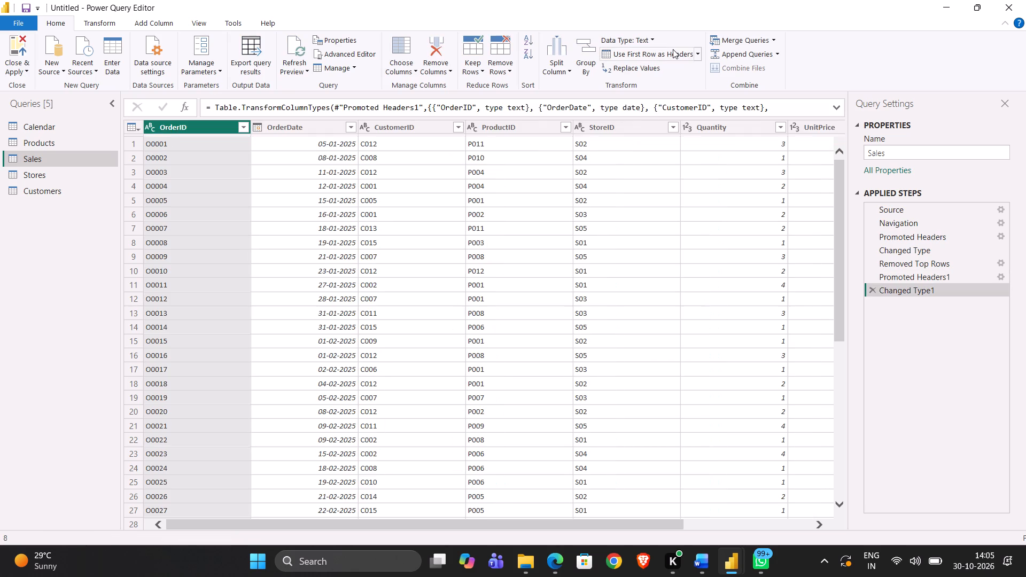
Remove the top 3 rows of the Stores query and use the first remaining row as headers.
click(66, 173)
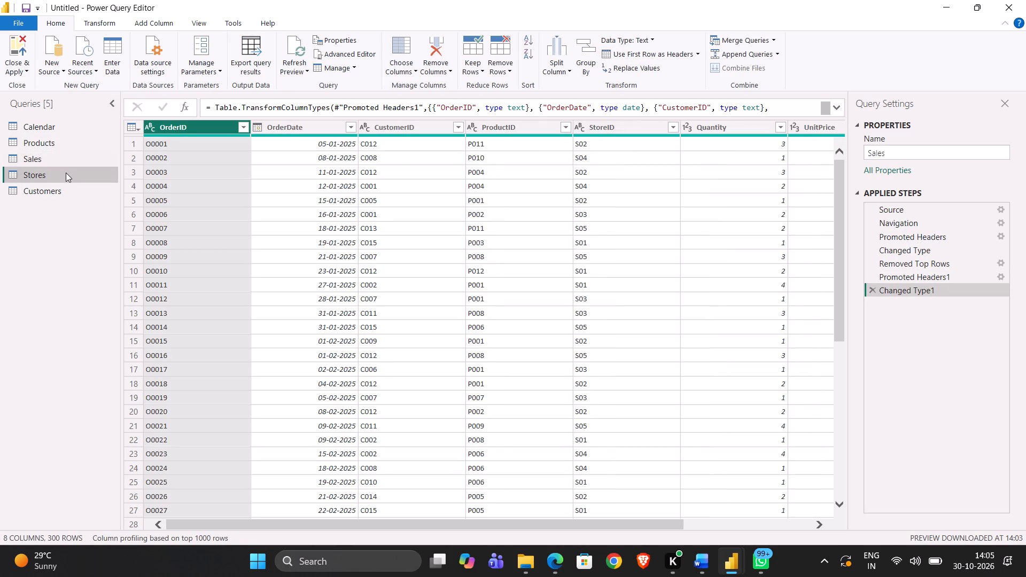
click(498, 59)
click(516, 83)
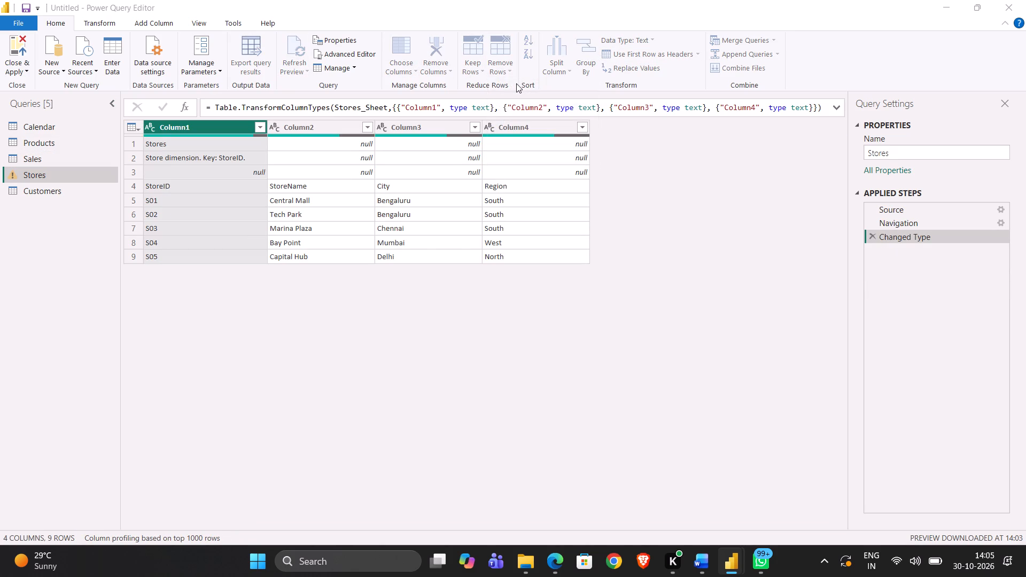
key(3)
key(Return)
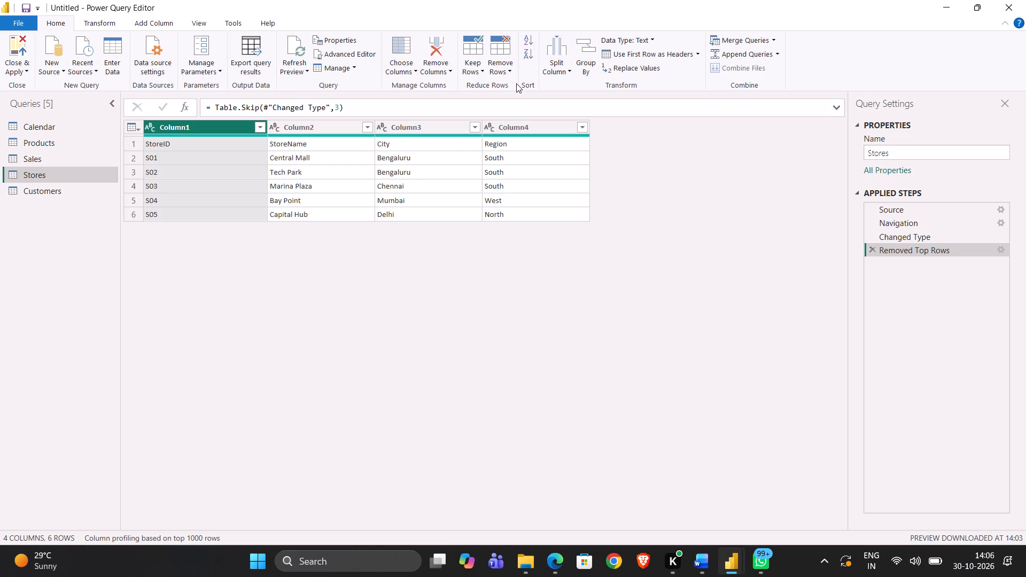
click(683, 52)
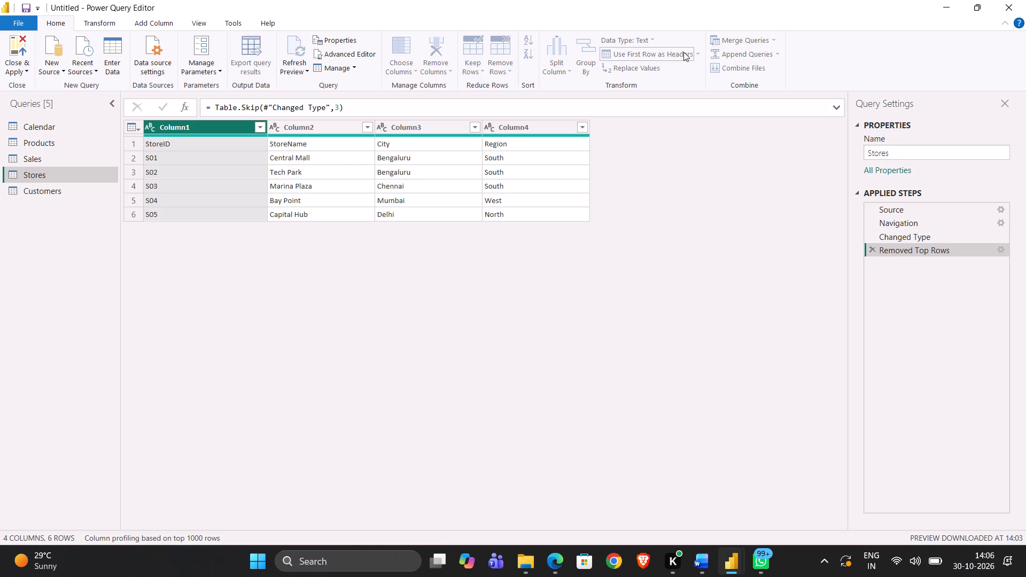
Remove the top 3 rows of the Customers query and use the first remaining row as headers.
click(87, 190)
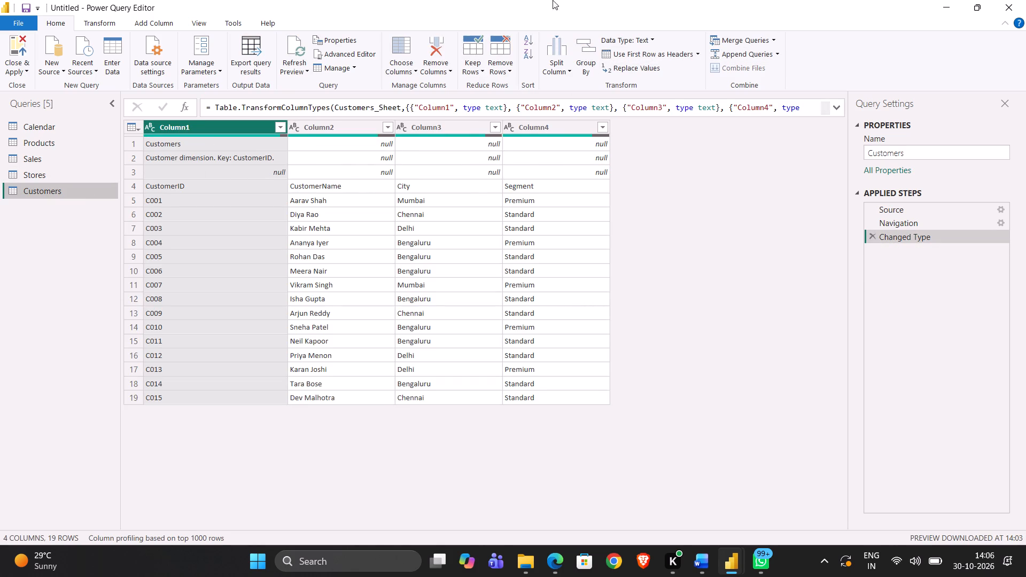
click(495, 64)
click(527, 84)
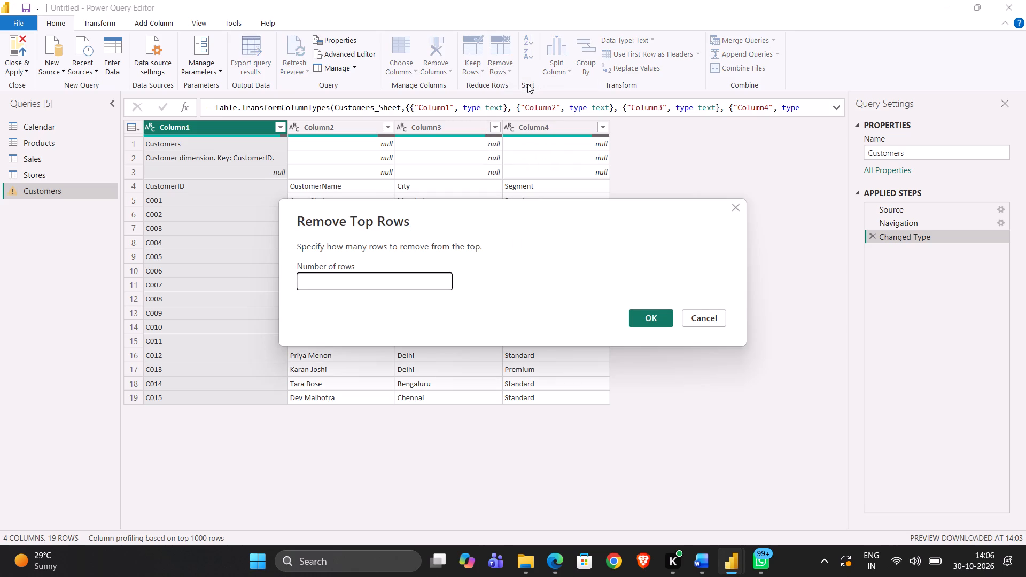
key(3)
key(Return)
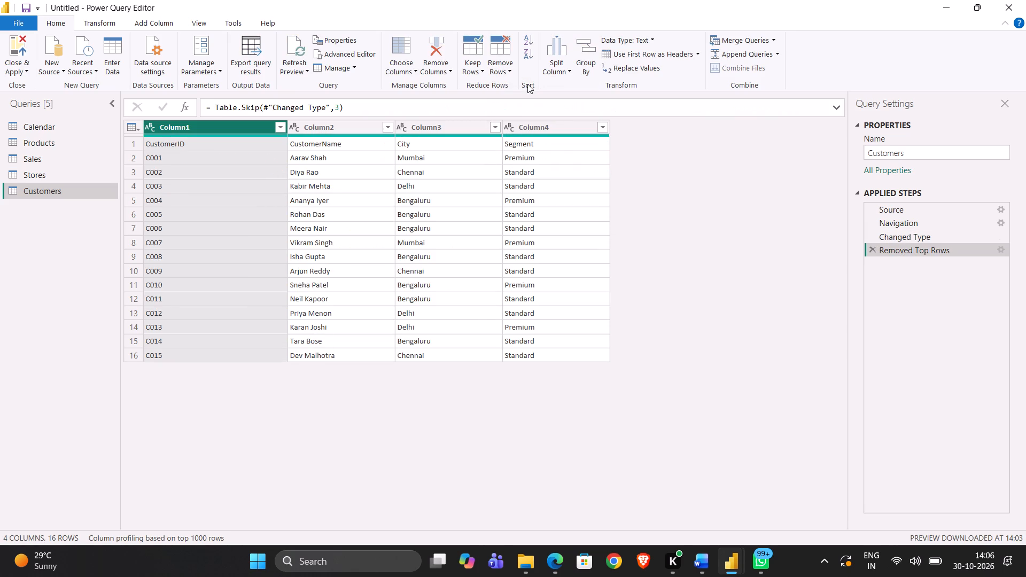
click(656, 52)
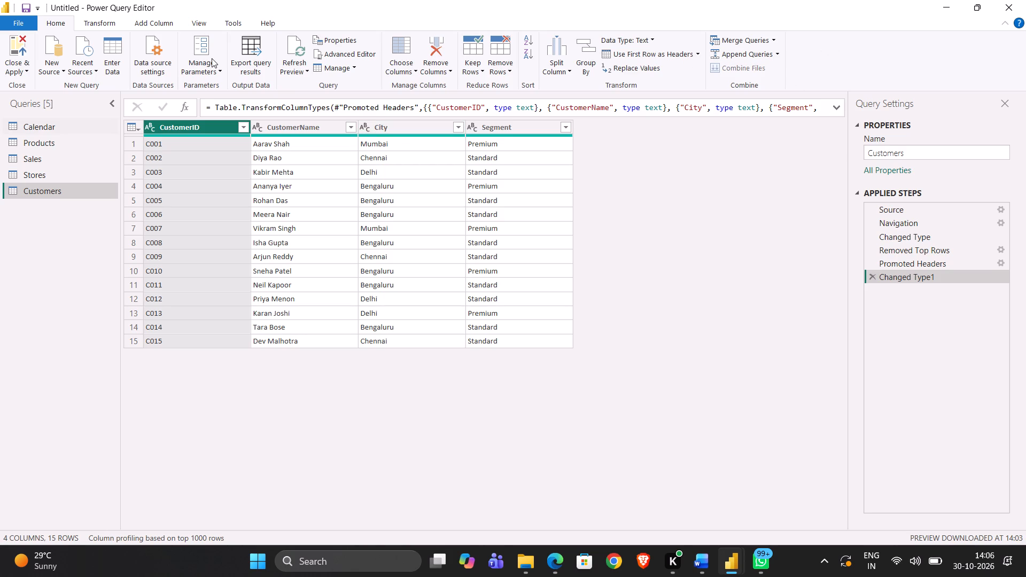
Apply the changes made to the five queries and close Power Query Editor to return to the report.
click(22, 64)
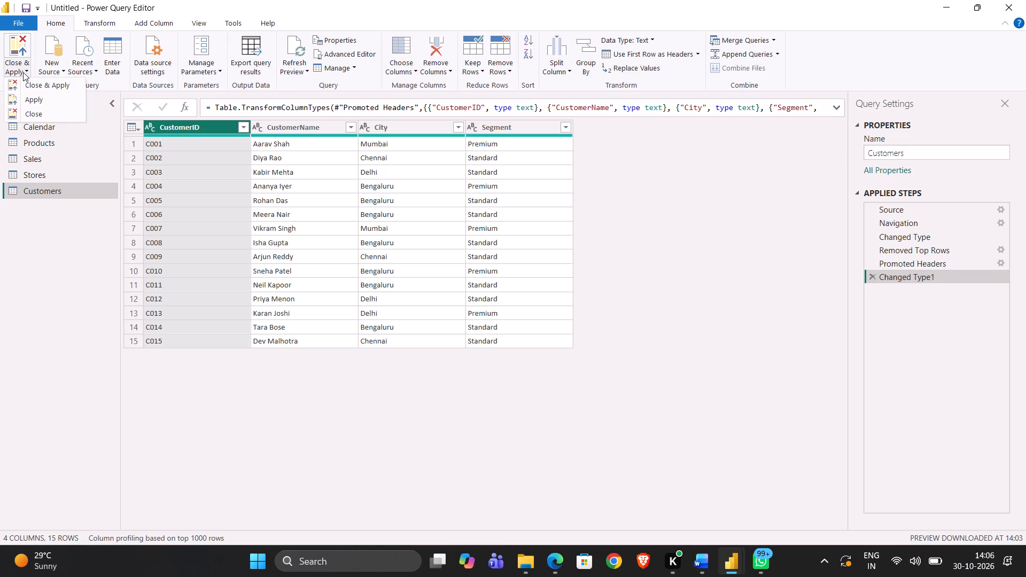
click(34, 84)
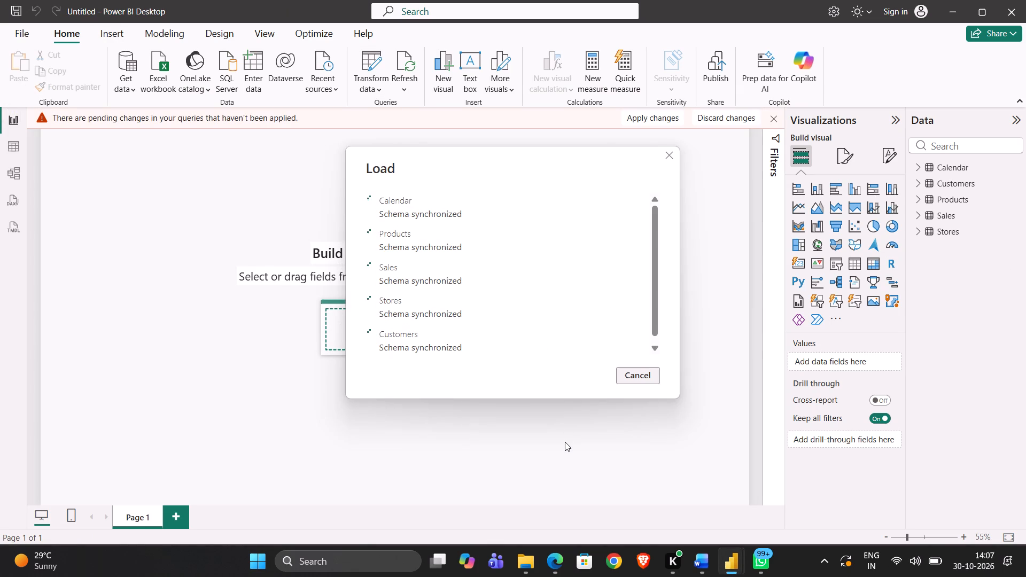
click(776, 117)
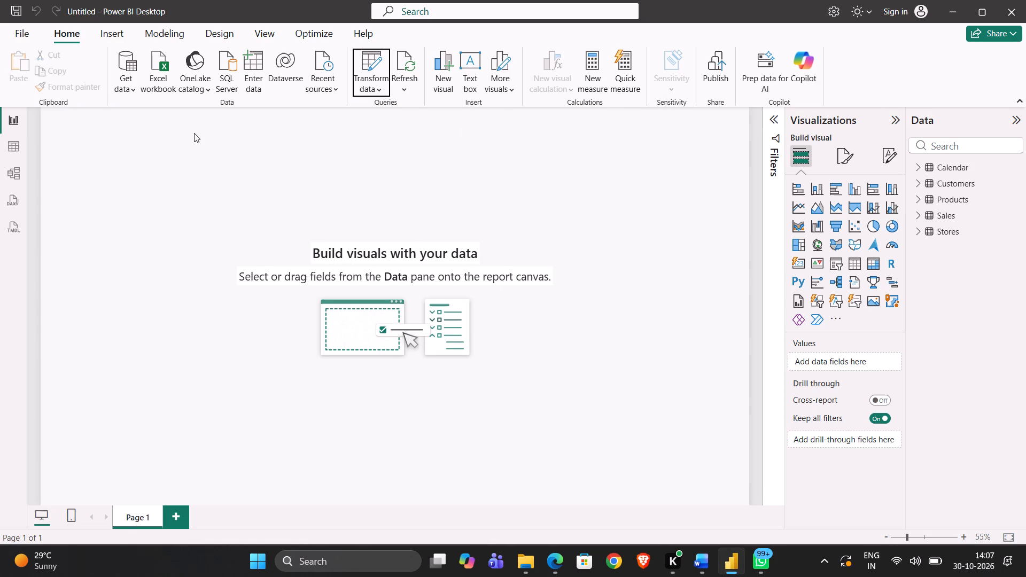
Start a new measure in the report.
click(593, 79)
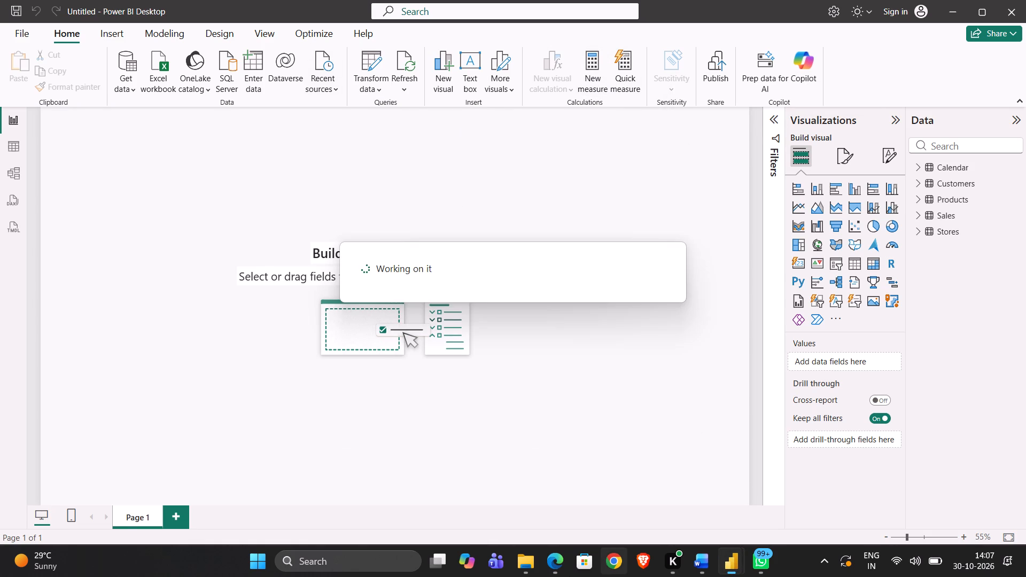
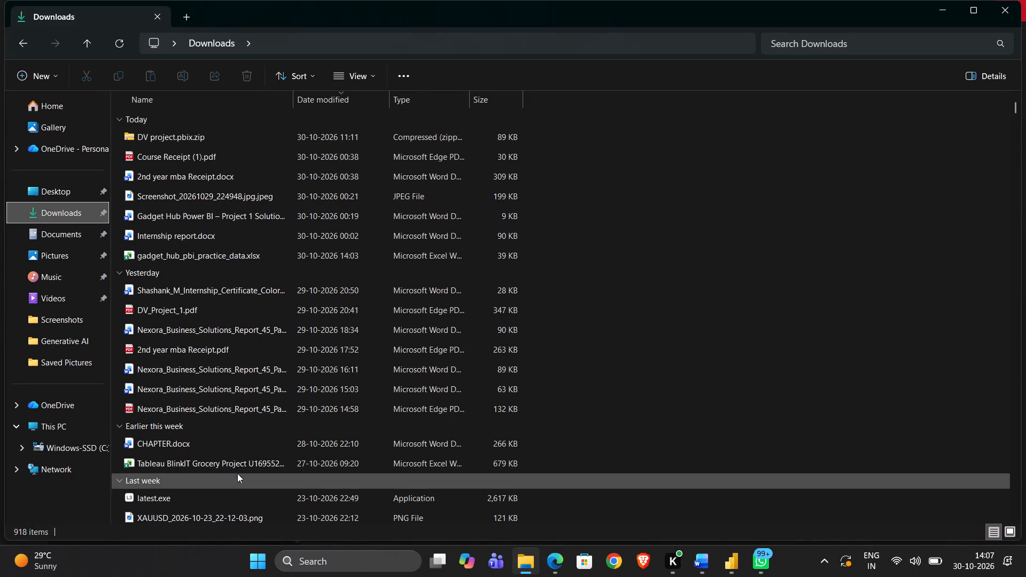
Open DV_Project_1.pdf from Downloads and examine its sections on the 6 DAX measures and building the dashboard.
double_click(186, 136)
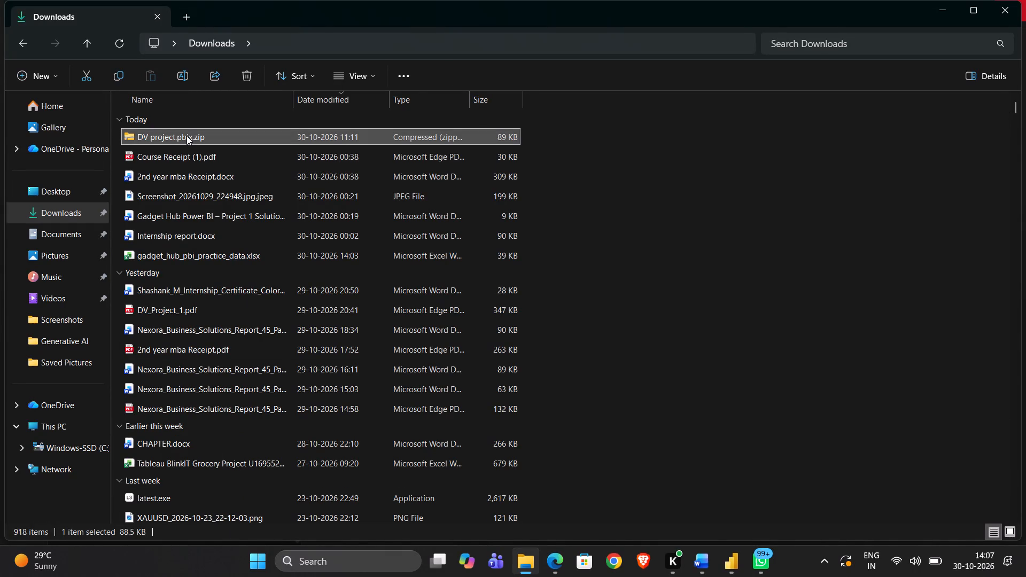
click(19, 40)
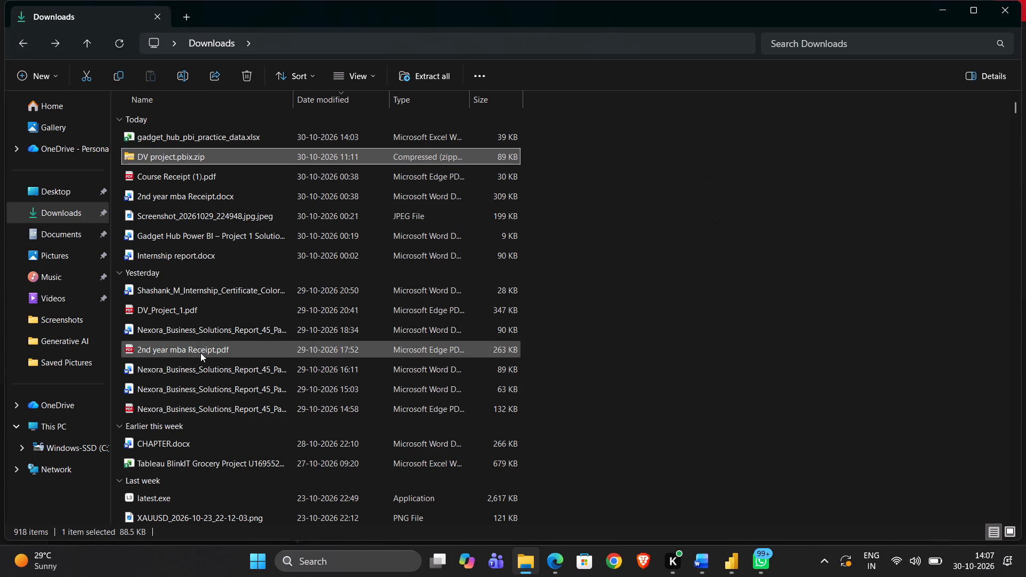
double_click(201, 313)
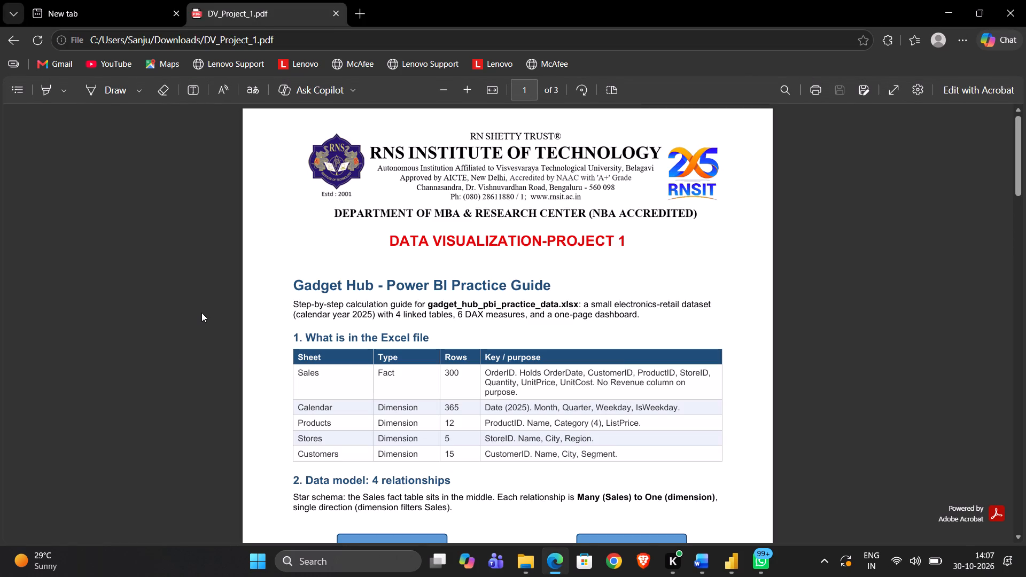
scroll(282, 391, down, 7)
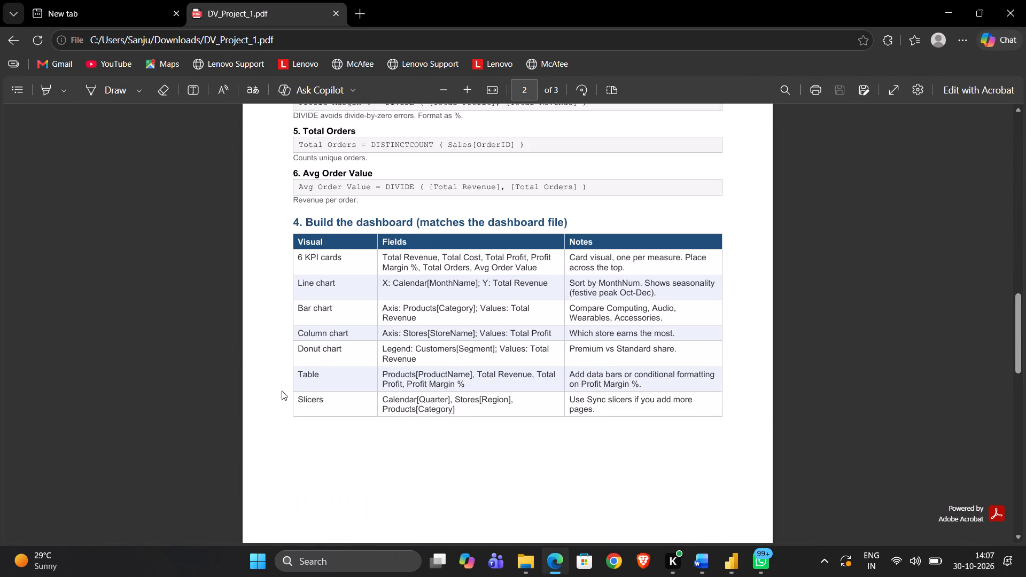
scroll(282, 391, down, 2)
scroll(282, 410, up, 2)
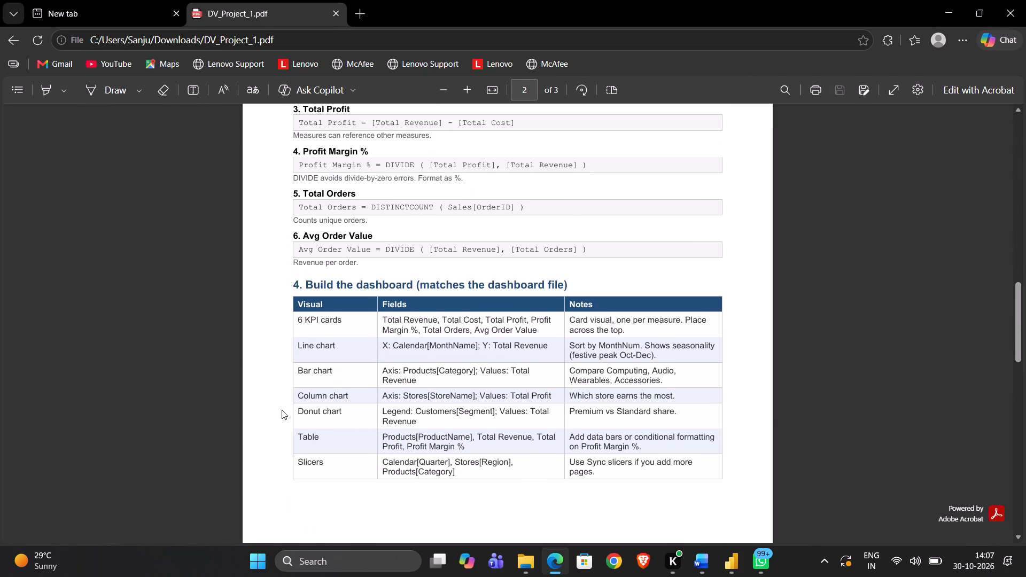
scroll(282, 410, up, 3)
scroll(282, 410, down, 1)
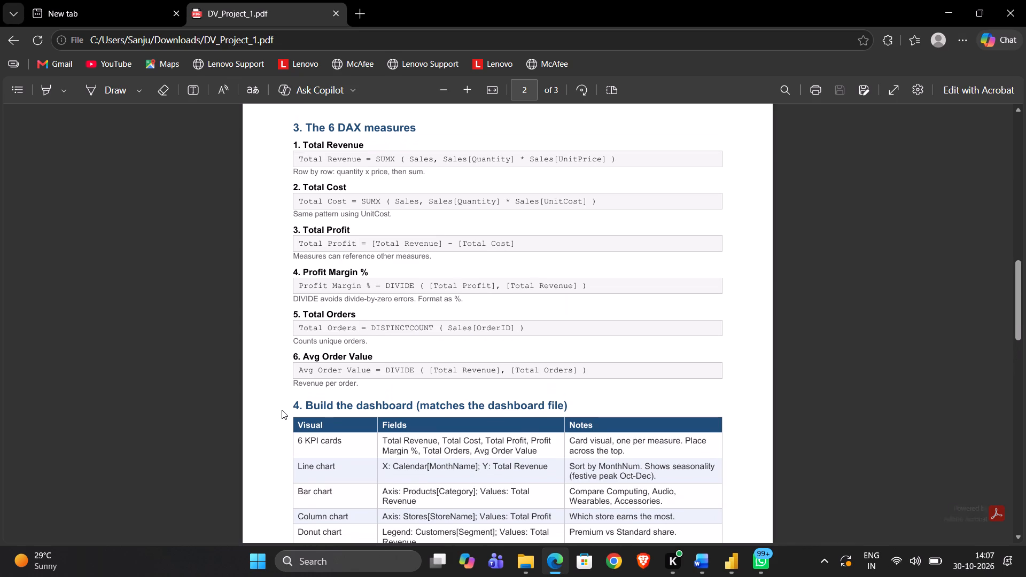
scroll(282, 410, down, 1)
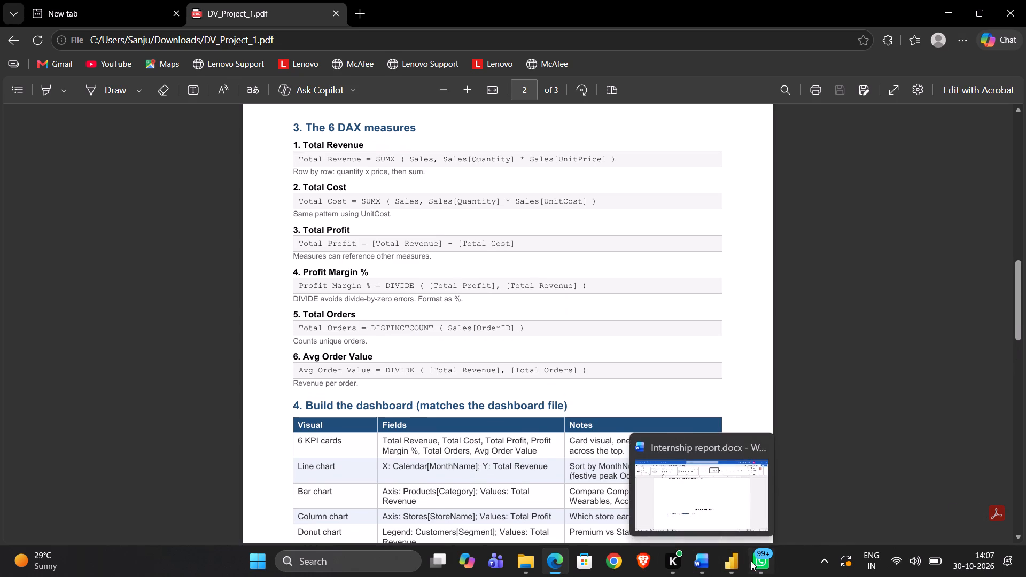
In Power BI Desktop, create a Calendar measure from the PDF guide's formula Total Revenue = SUMX ( Sales, Sales[Quantity] * Sales[UnitPrice] ).
click(739, 507)
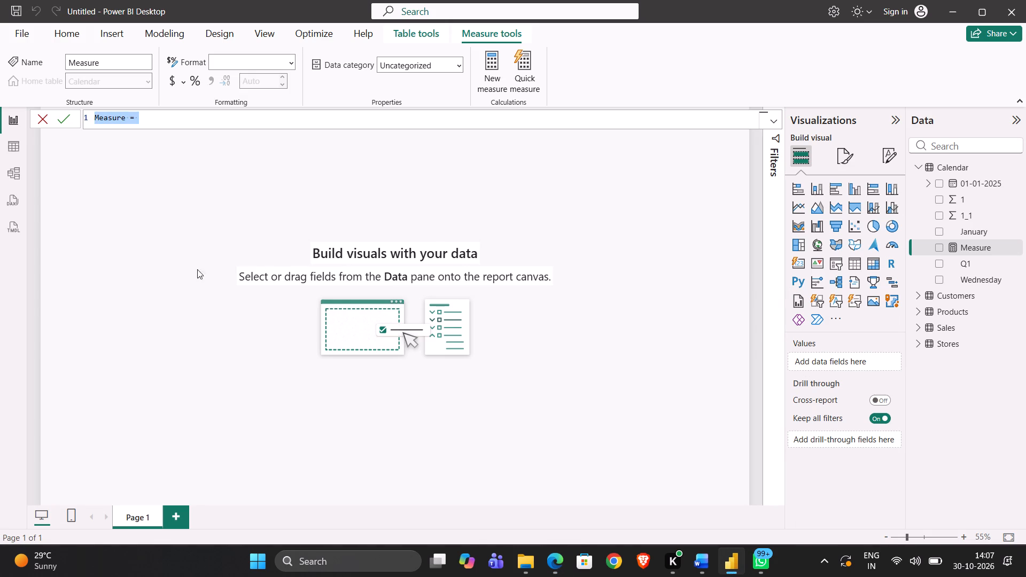
click(66, 27)
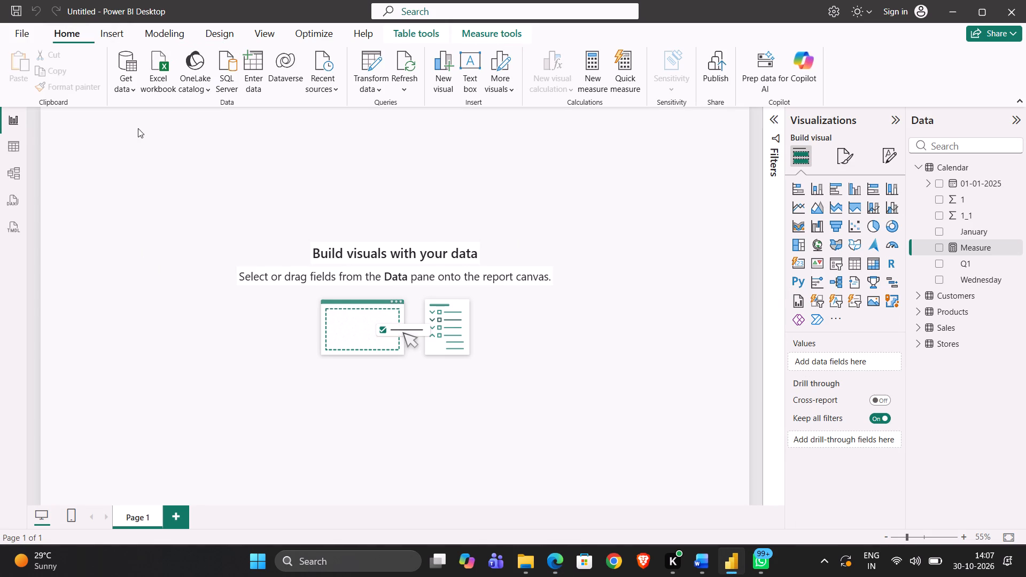
click(595, 75)
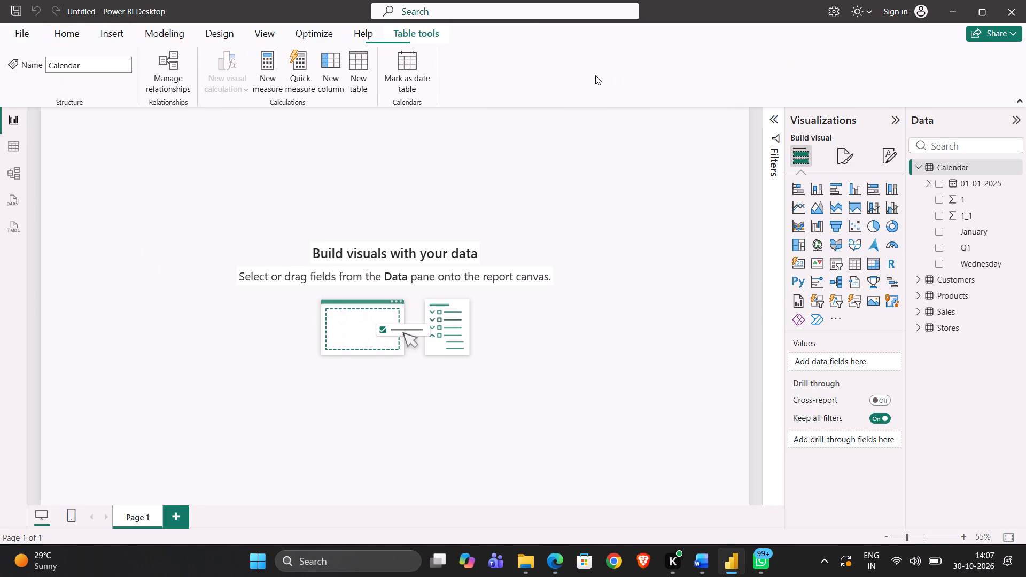
scroll(219, 150, up, 5)
click(270, 80)
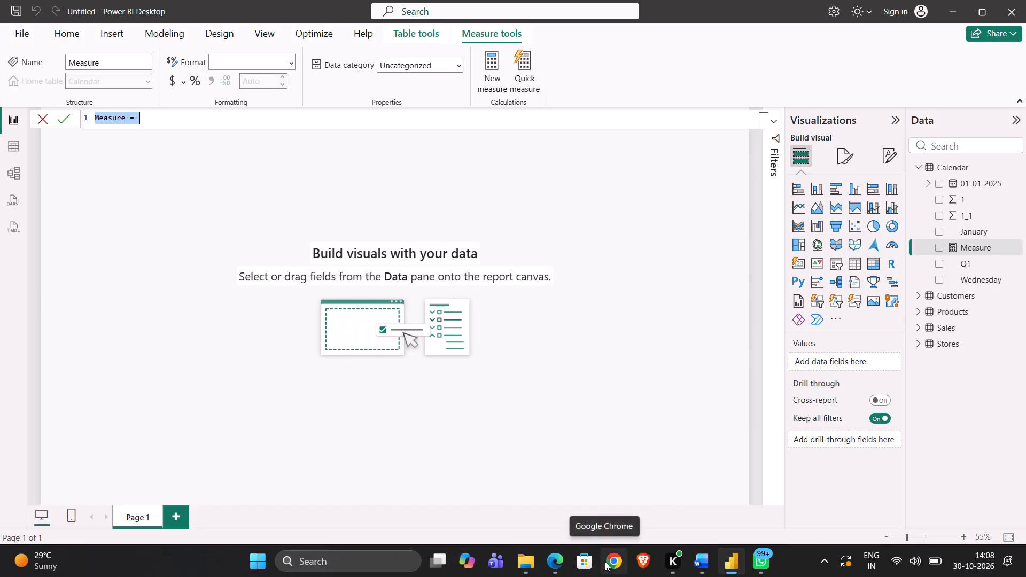
click(516, 565)
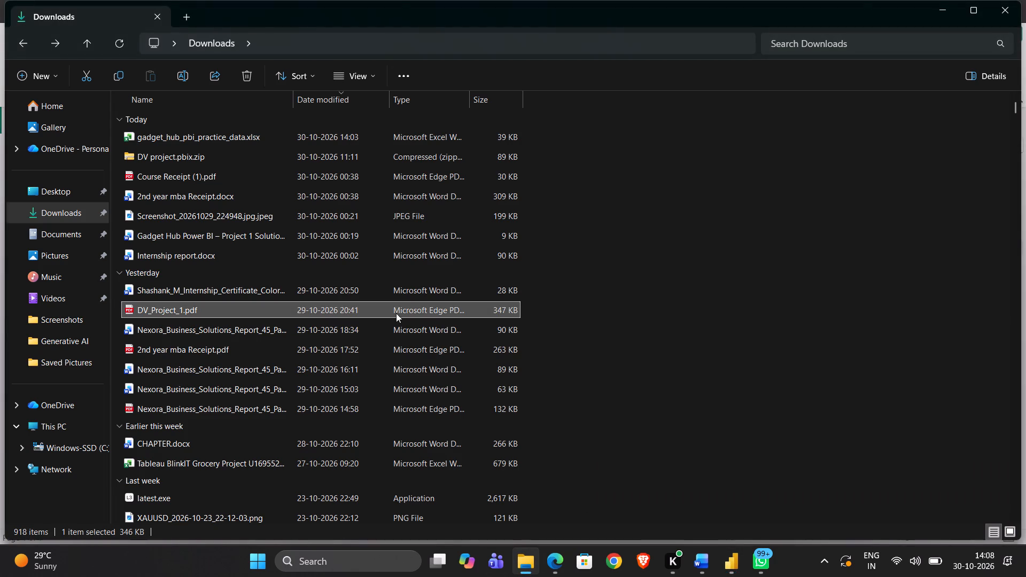
double_click(348, 304)
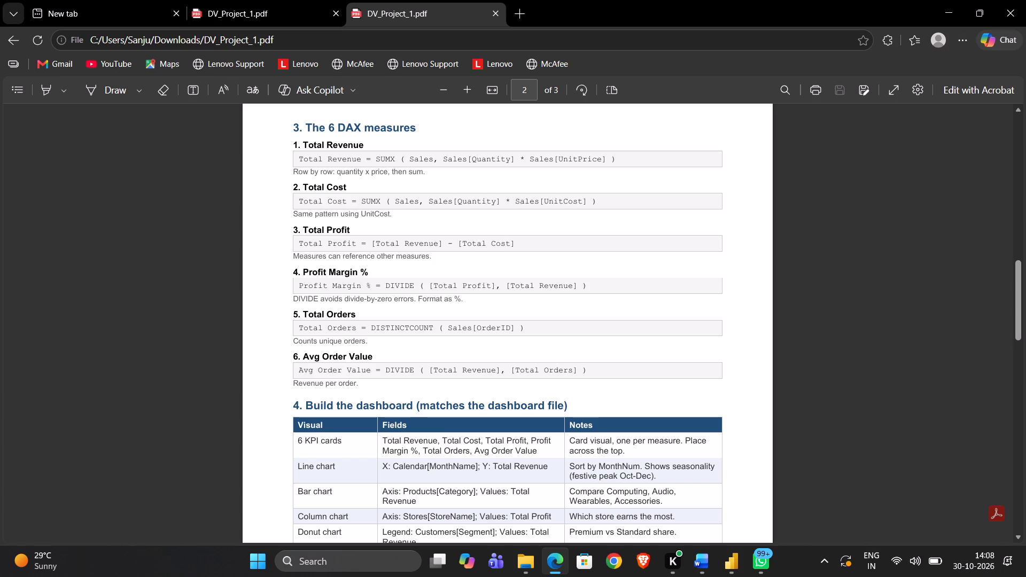
drag(297, 157, 589, 146)
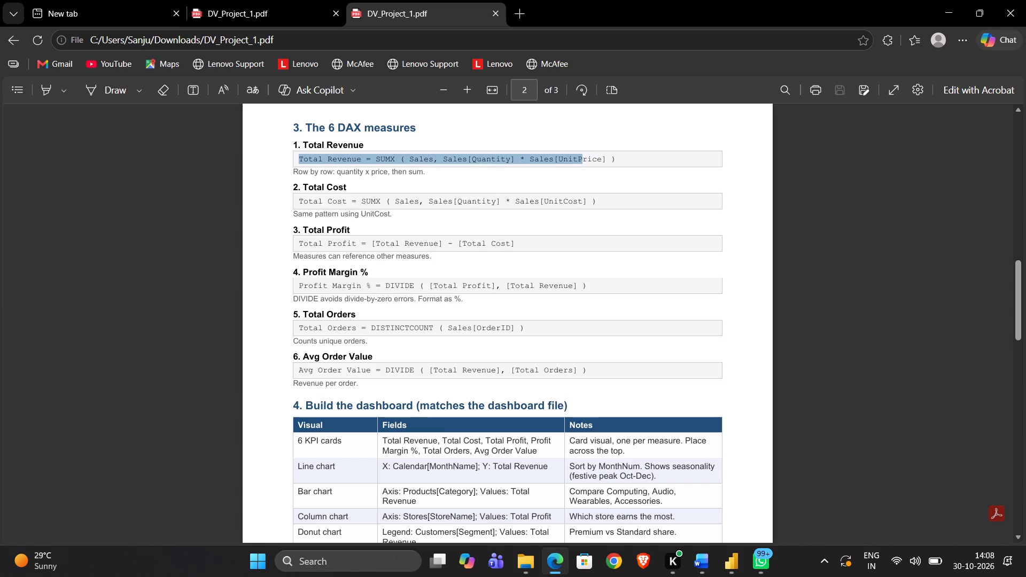
drag(589, 146, 623, 153)
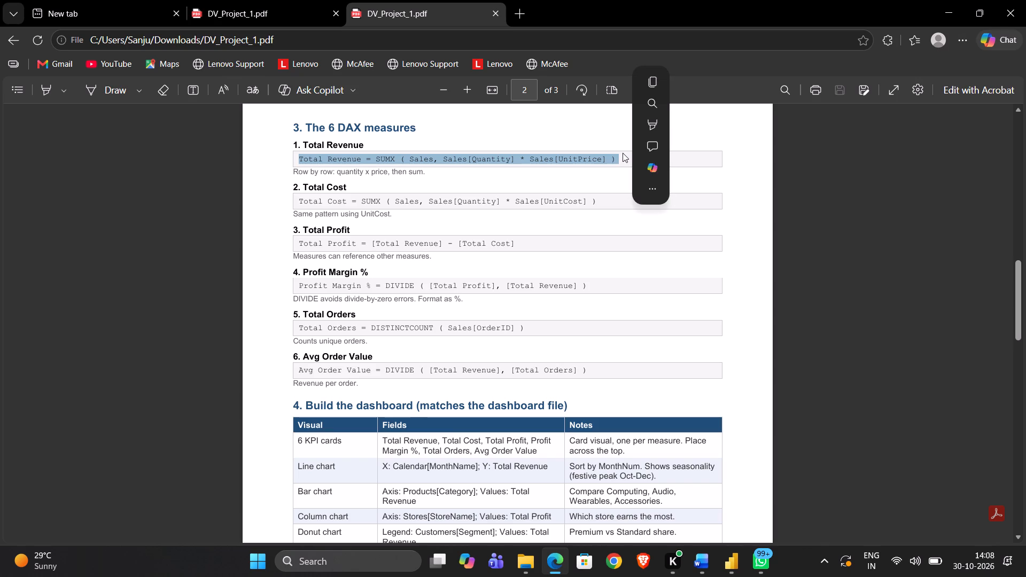
key(ctrl+c)
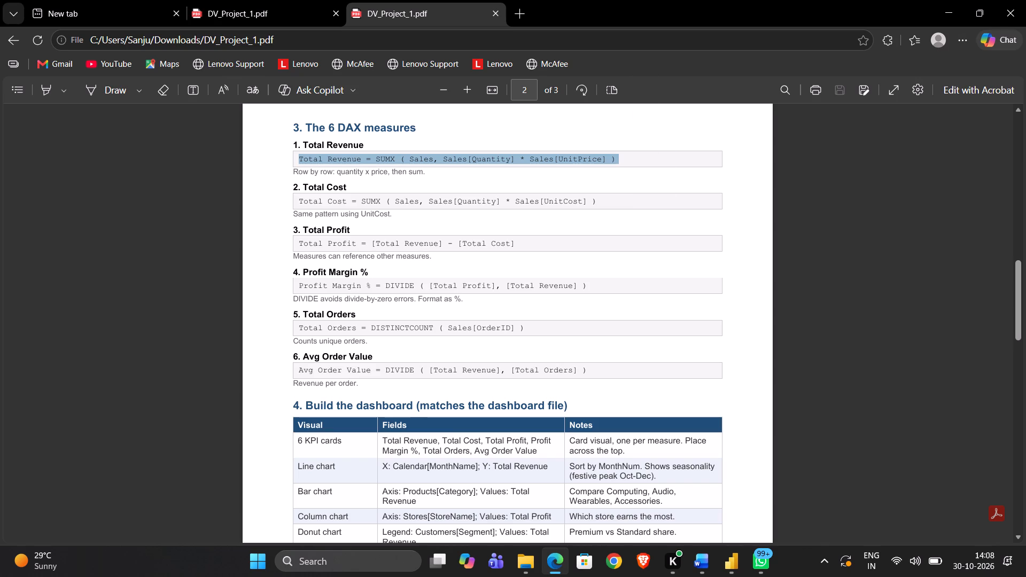
key(alt+Tab)
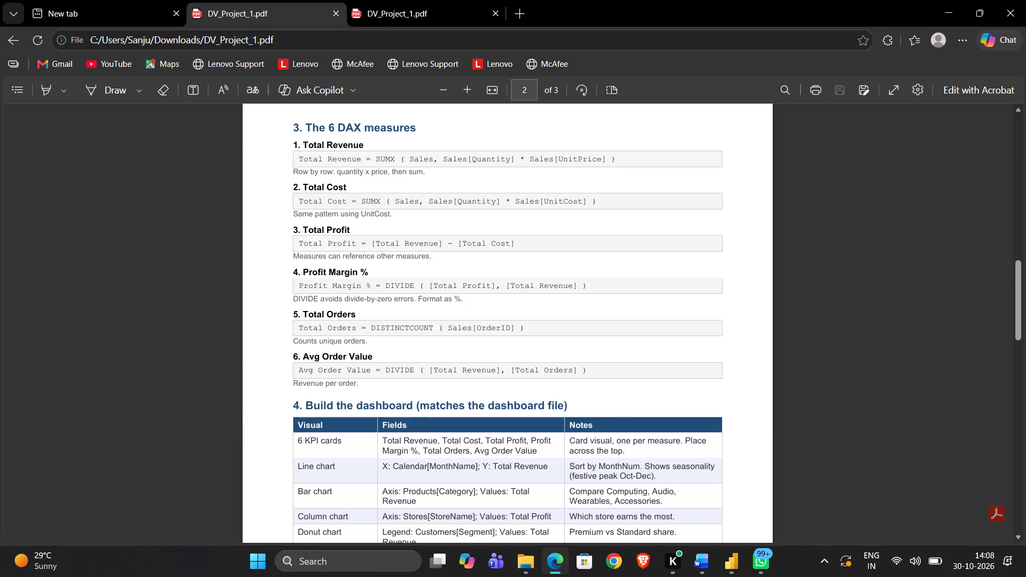
key(alt+Tab)
key(alt+Tab)
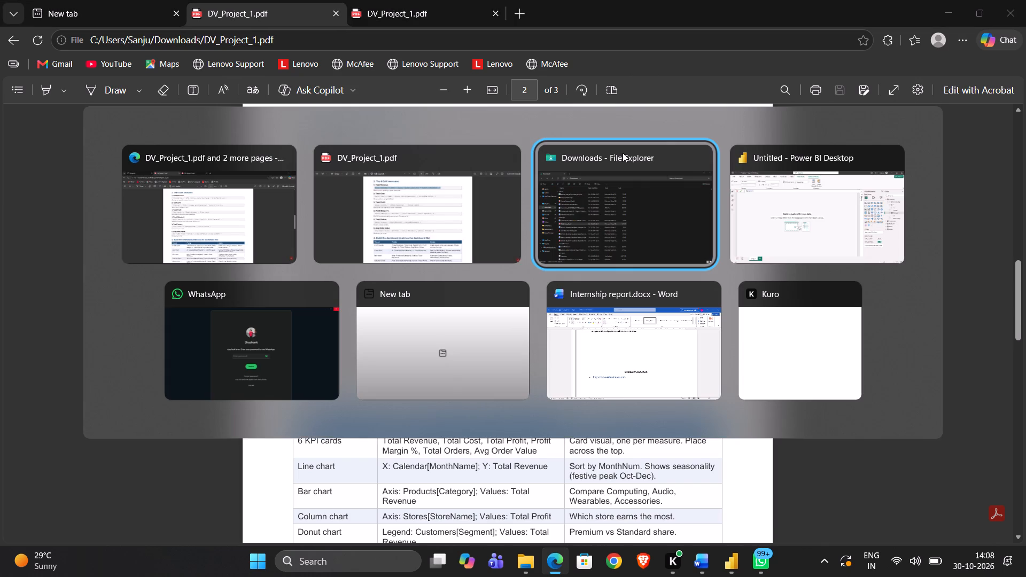
key(alt+Tab)
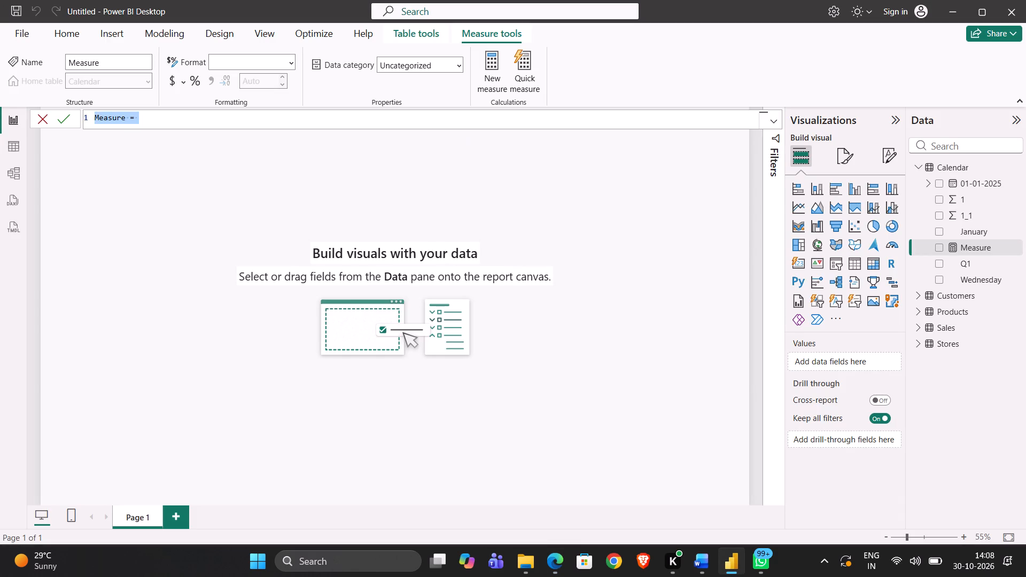
key(ctrl+v)
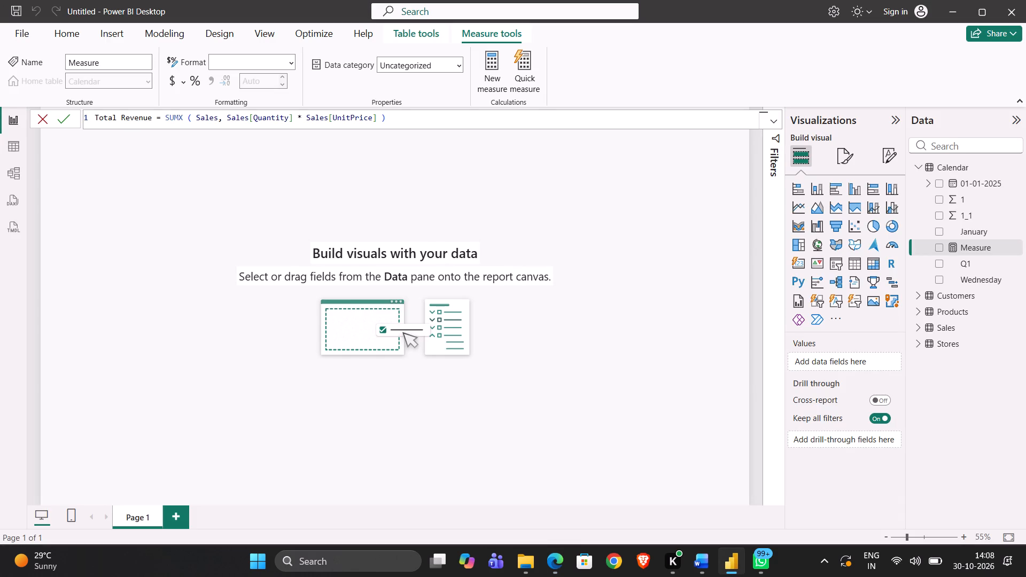
key(Return)
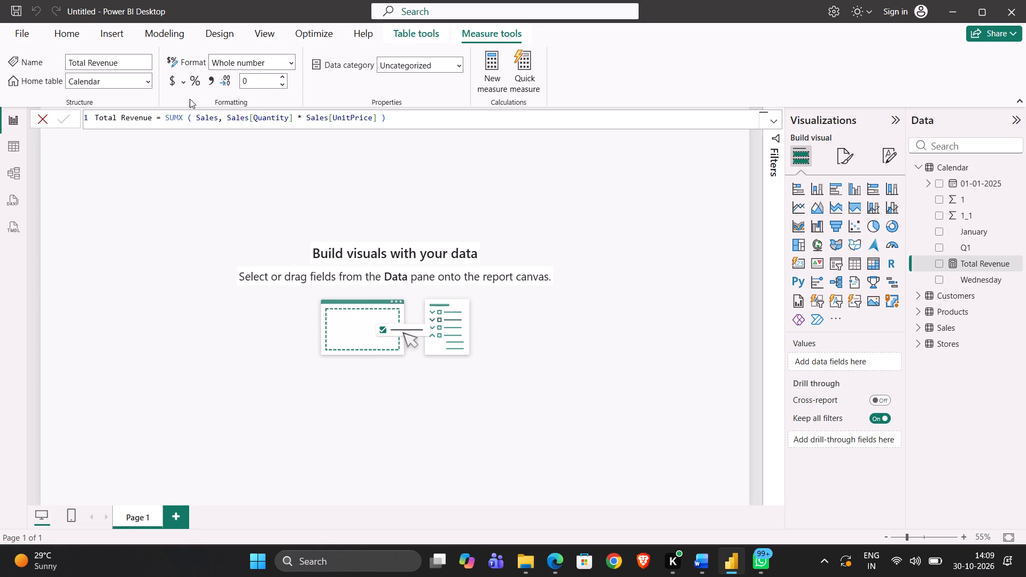
Add another measure and insert the guide's copied formula Total Cost = SUMX ( Sales, Sales[Quantity] * Sales[UnitCost] ).
click(68, 31)
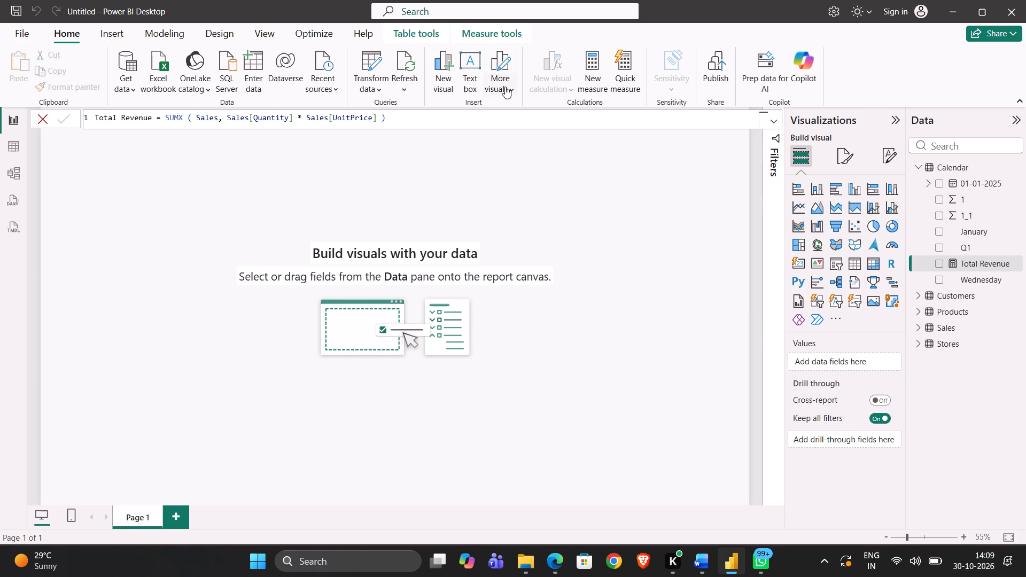
click(589, 61)
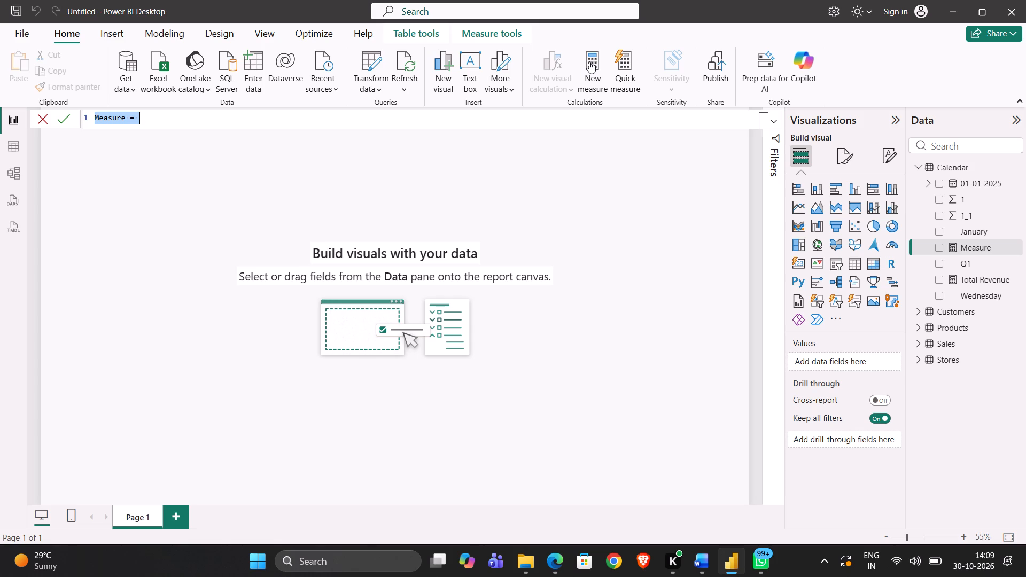
key(alt+Tab)
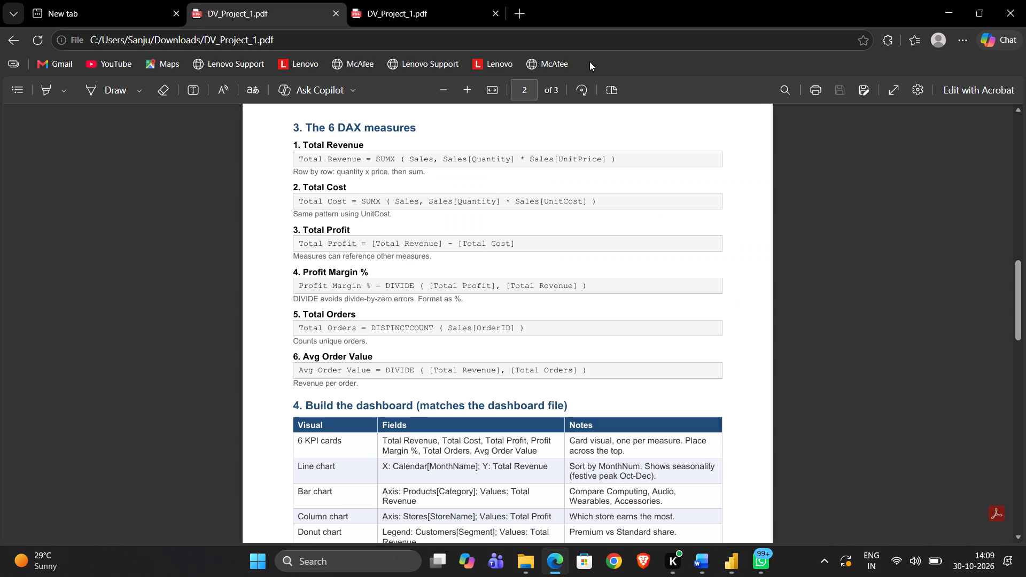
drag(612, 194, 413, 210)
drag(413, 210, 296, 202)
drag(296, 202, 587, 208)
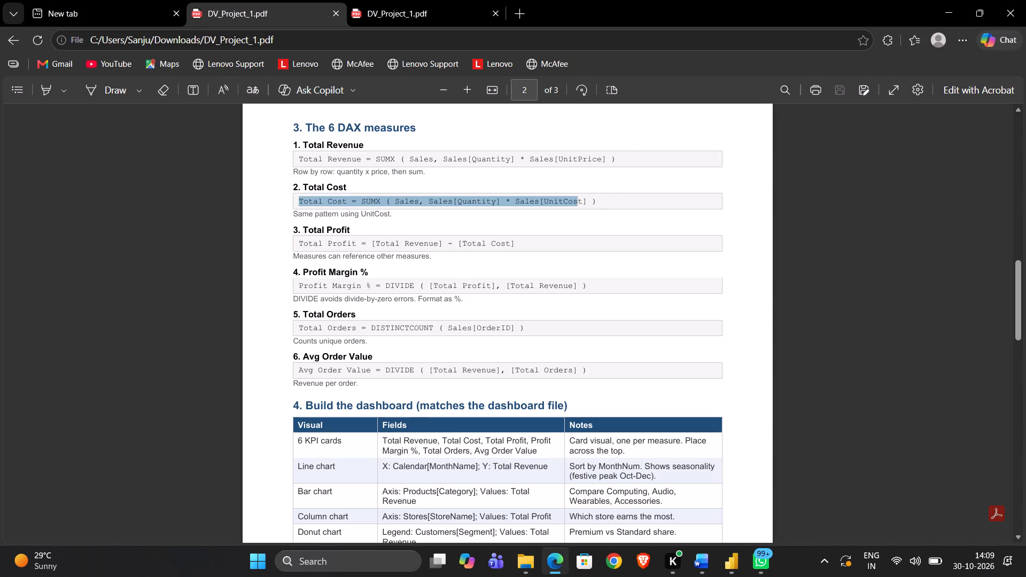
drag(587, 208, 618, 201)
key(ctrl+c)
key(alt+Tab)
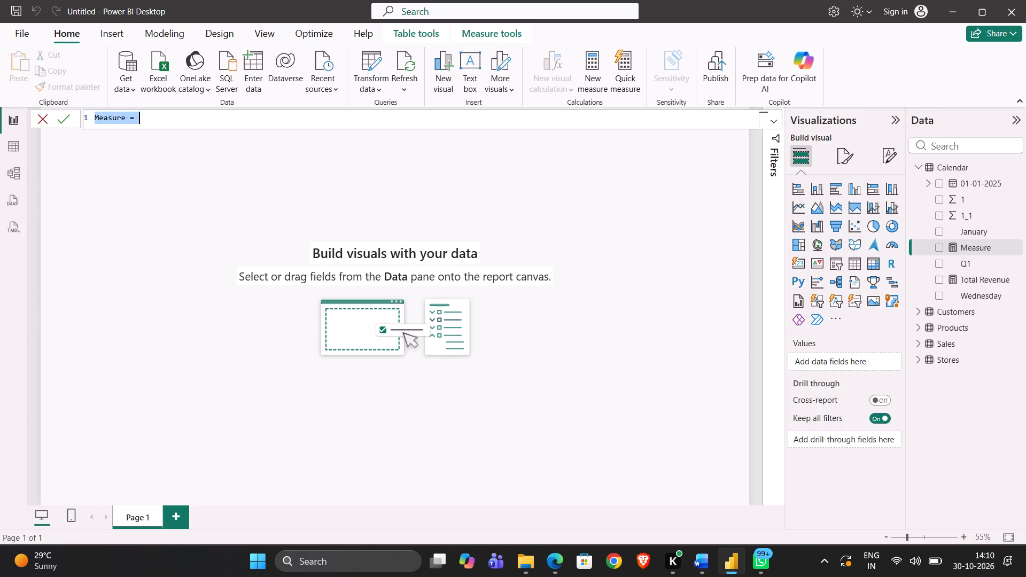
click(484, 118)
key(ctrl+v)
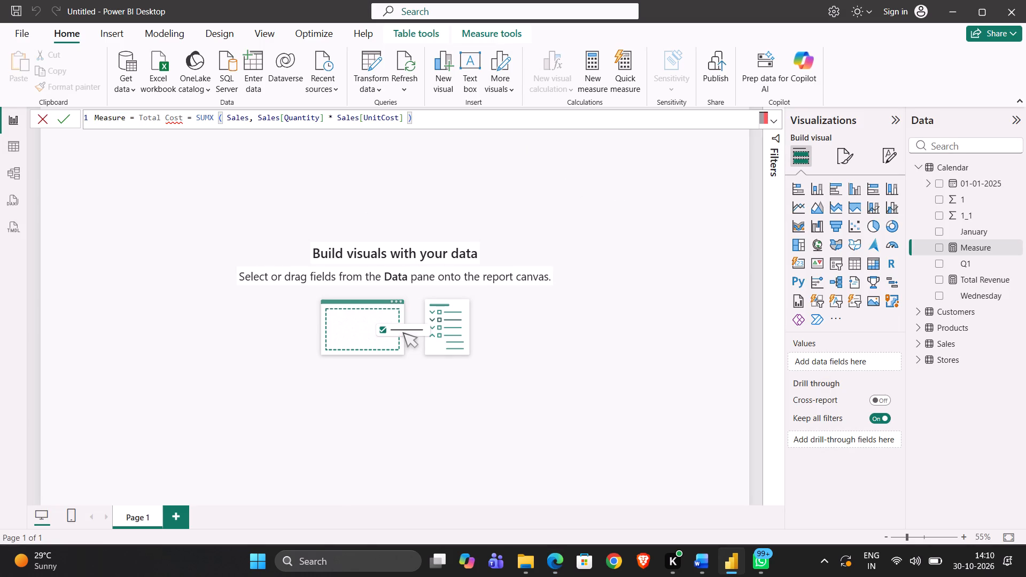
key(Return)
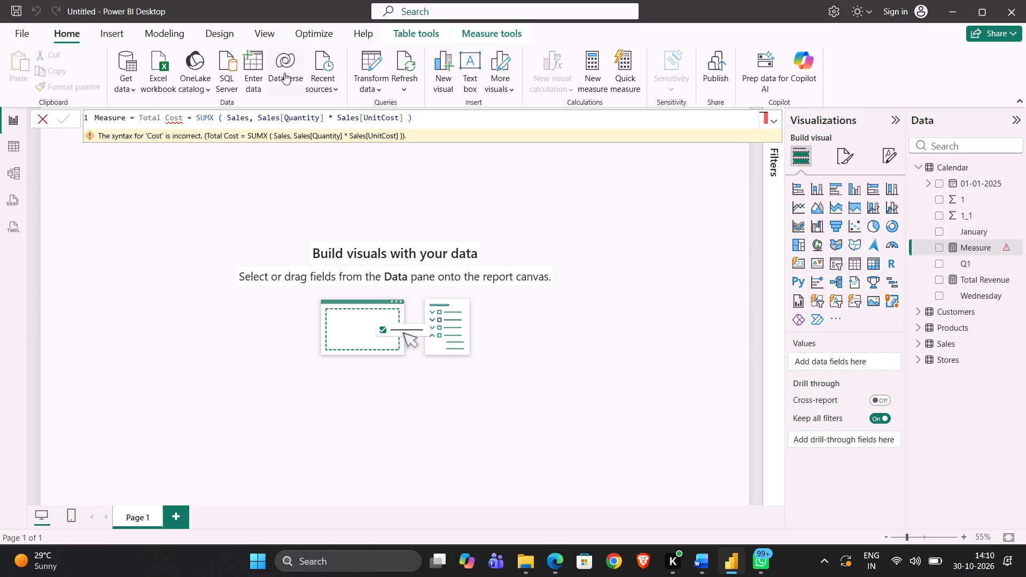
Remove the leading "Measure =" from the Total Cost formula and commit the measure.
drag(136, 115, 72, 132)
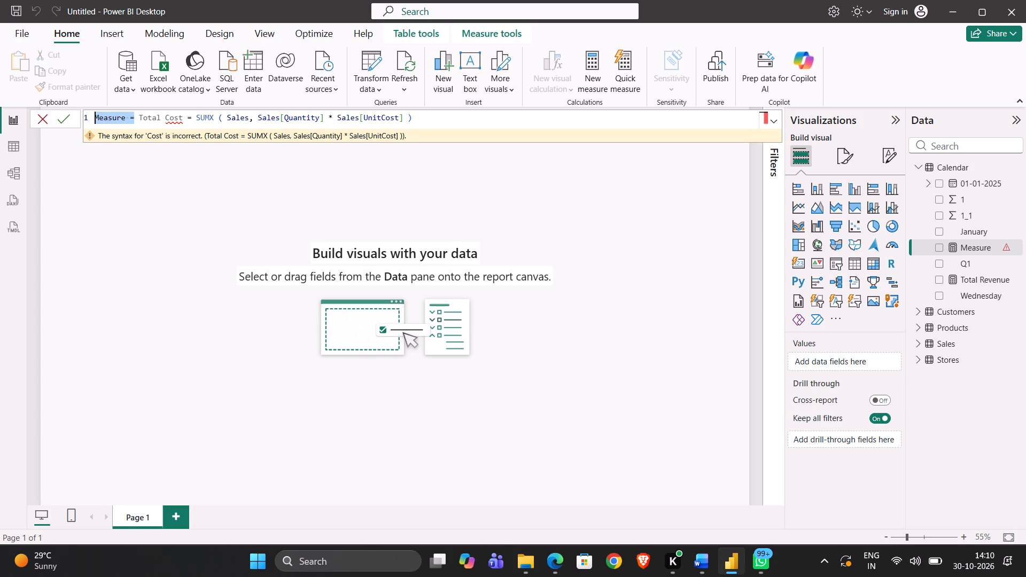
drag(72, 132, 79, 105)
key(BackSpace)
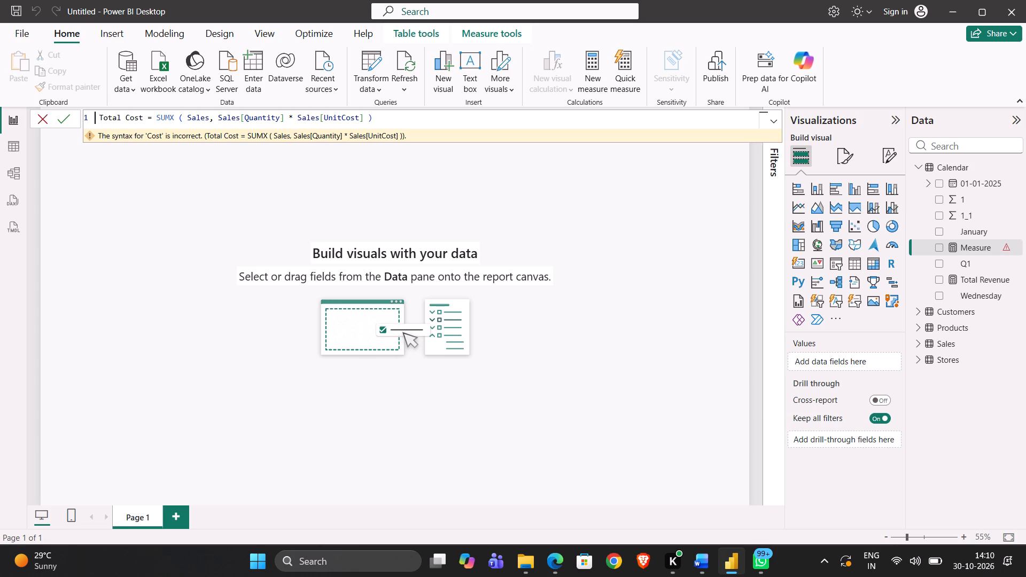
key(Return)
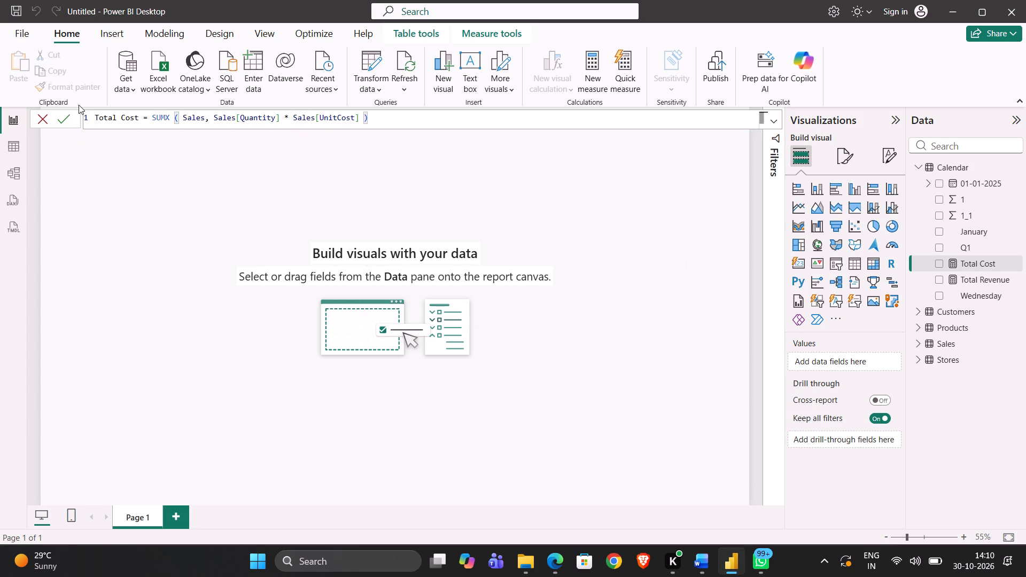
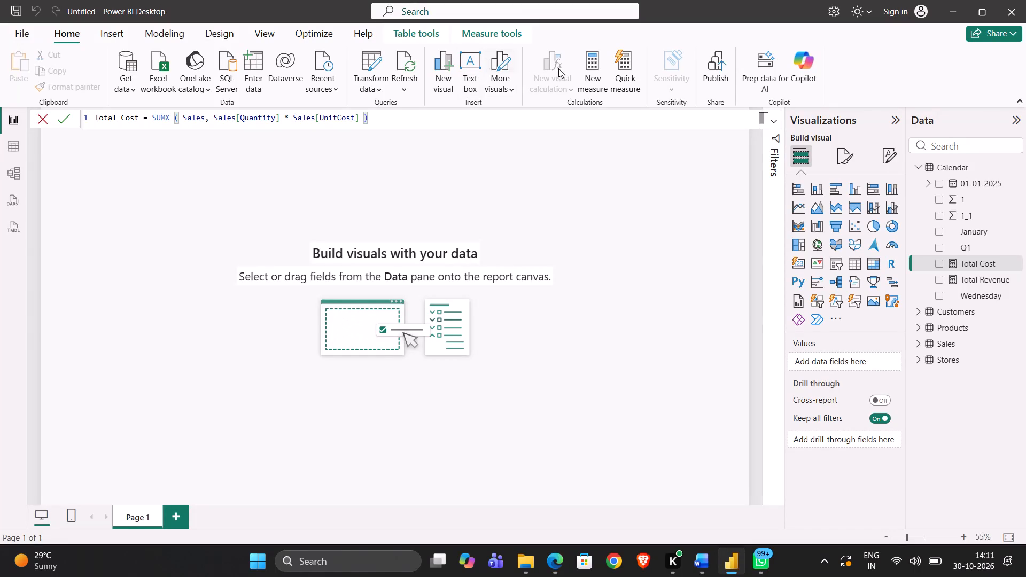
Create a new Calendar measure from the PDF guide's formula Total Profit = [Total Revenue] - [Total Cost].
click(587, 59)
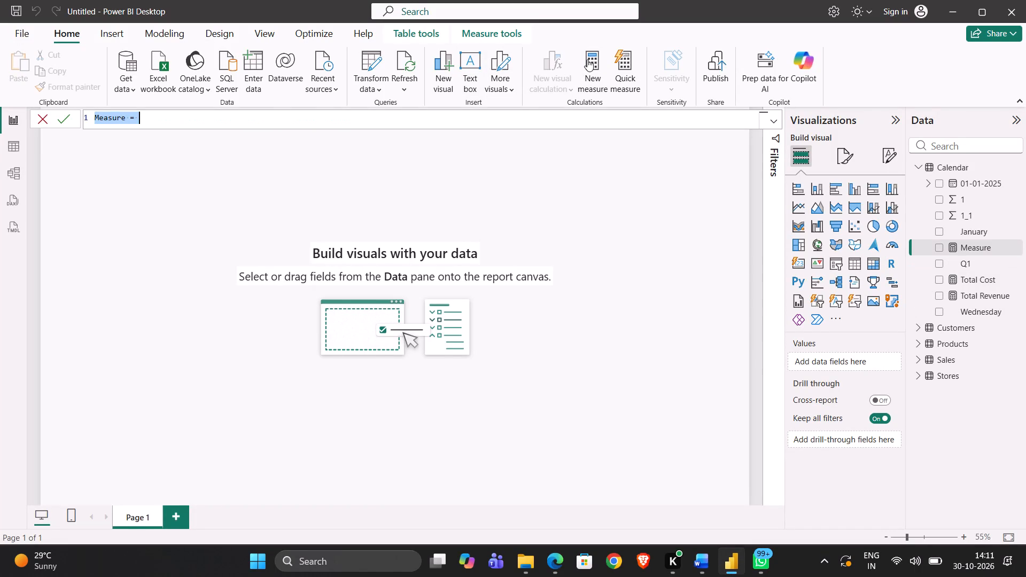
key(alt+Tab)
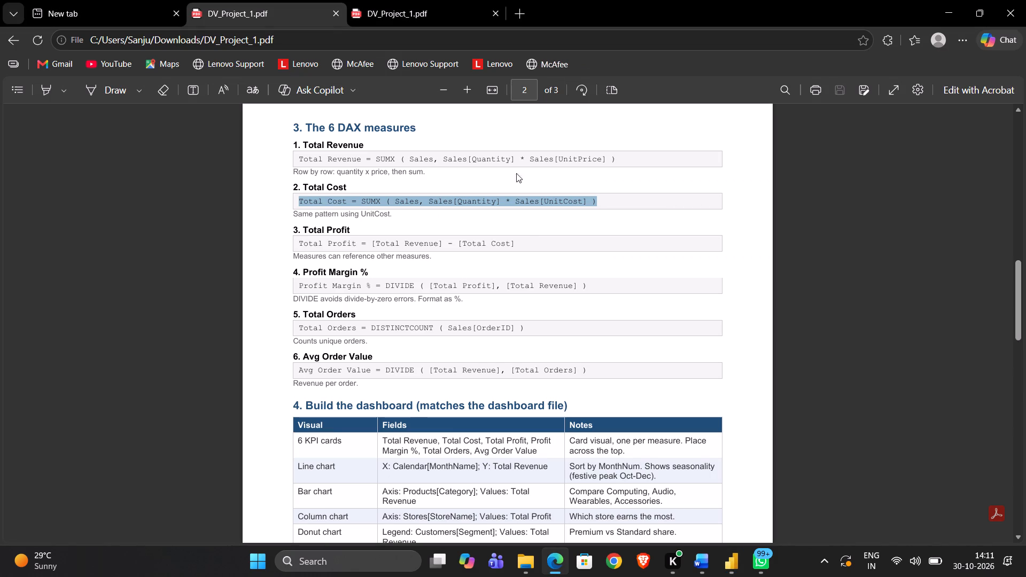
drag(523, 242, 299, 244)
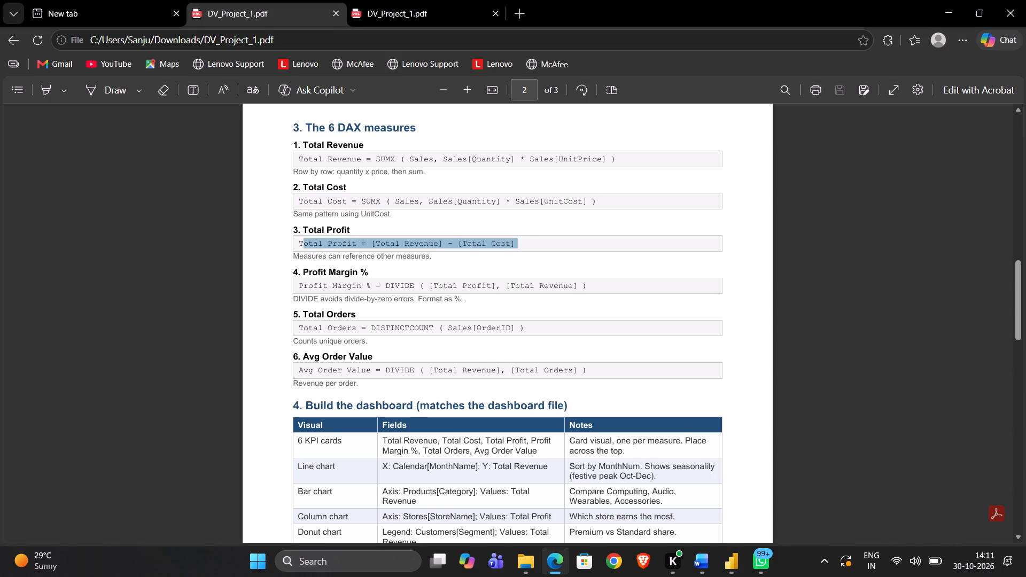
drag(299, 244, 287, 246)
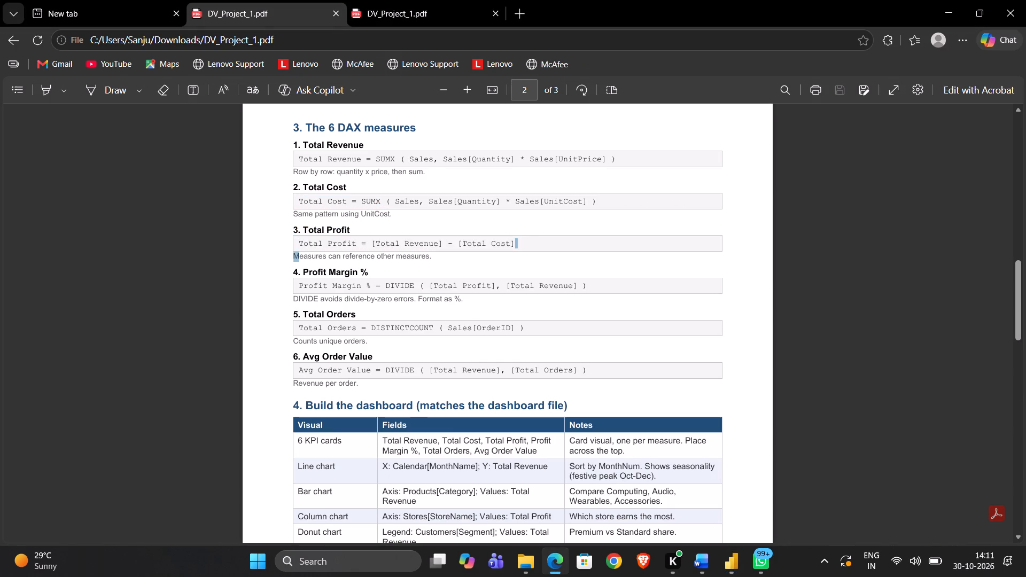
drag(287, 246, 291, 244)
drag(291, 244, 290, 245)
click(384, 240)
drag(297, 243, 462, 235)
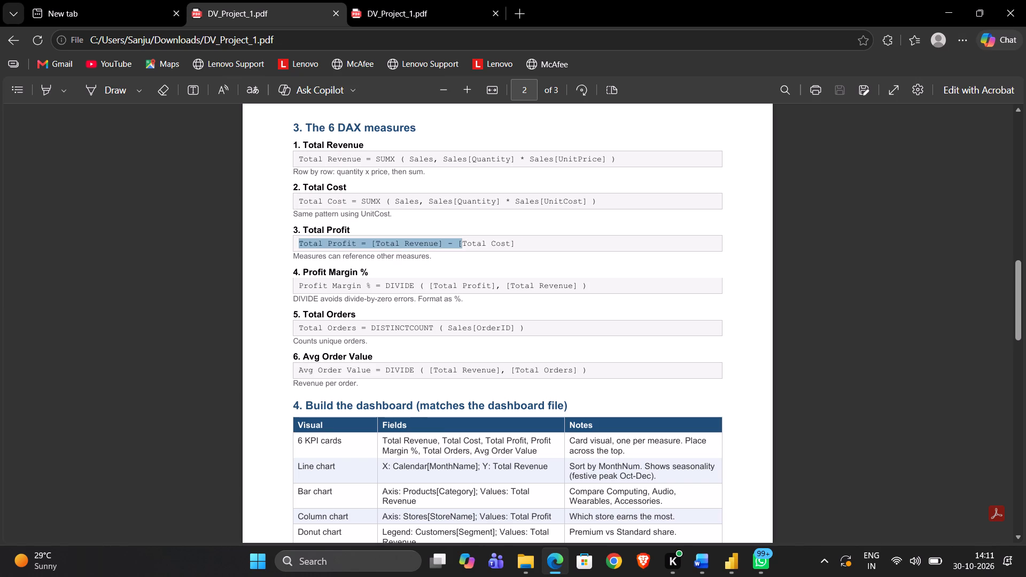
drag(462, 235, 520, 236)
key(ctrl+c)
key(alt+Tab)
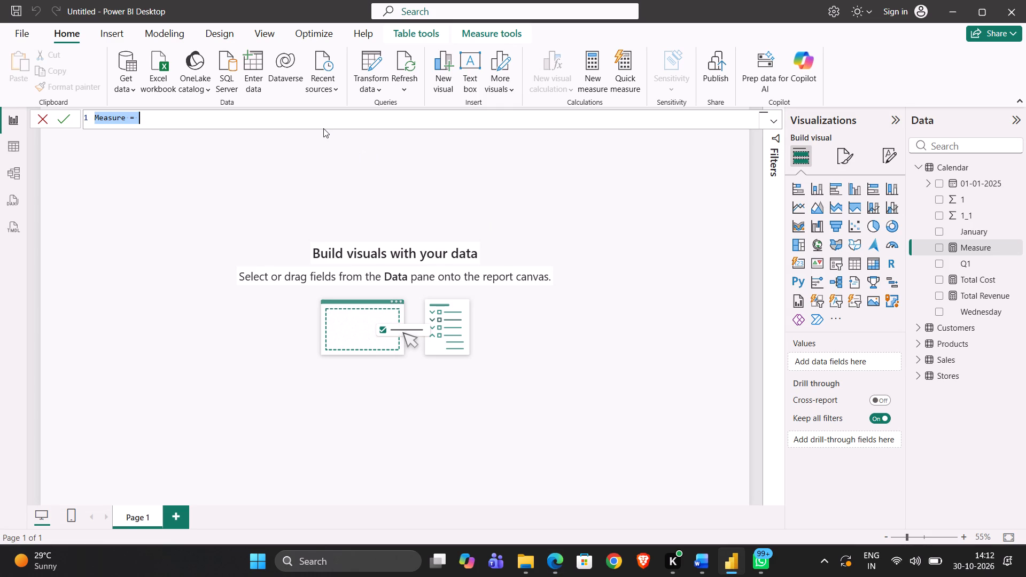
key(ctrl+v)
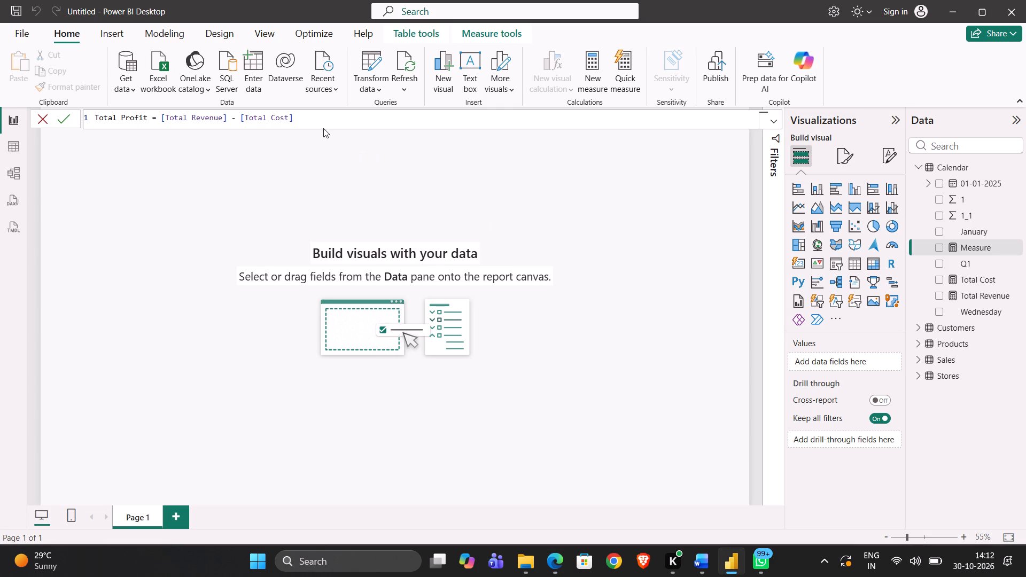
key(Return)
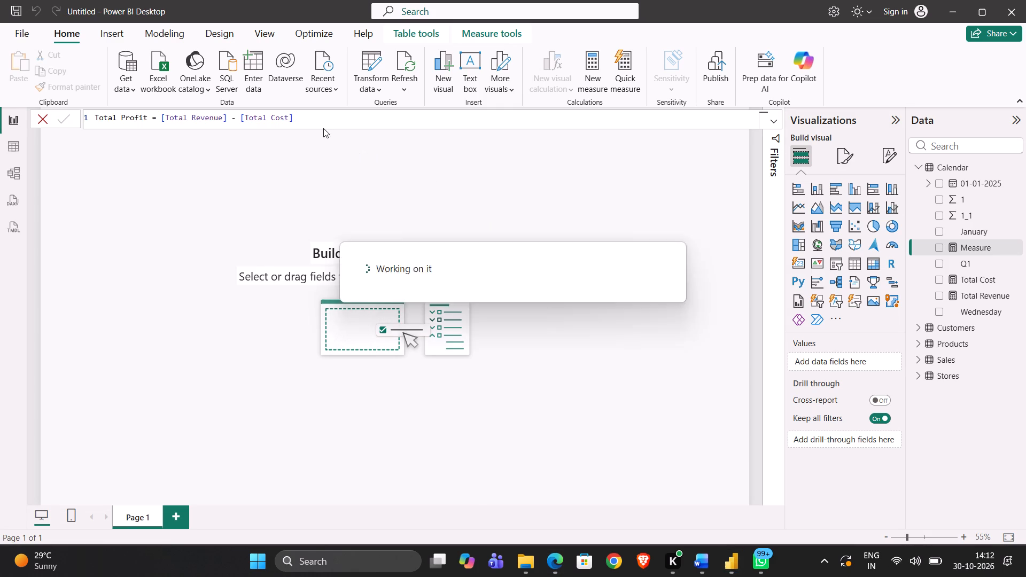
Add another measure and insert the guide's copied formula Profit Margin % = DIVIDE ( [Total Profit], [Total Revenue] ).
click(589, 71)
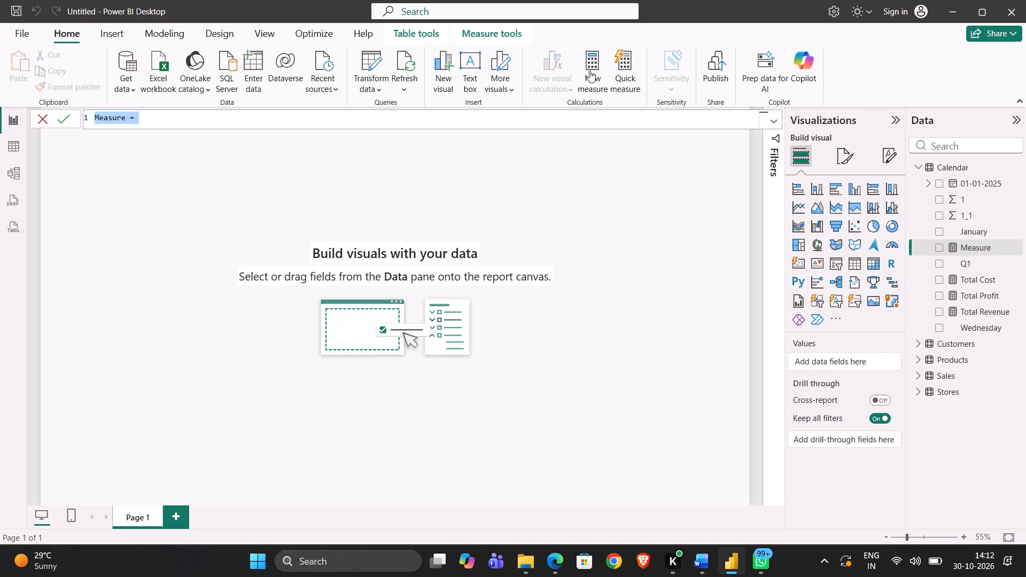
key(alt+Tab)
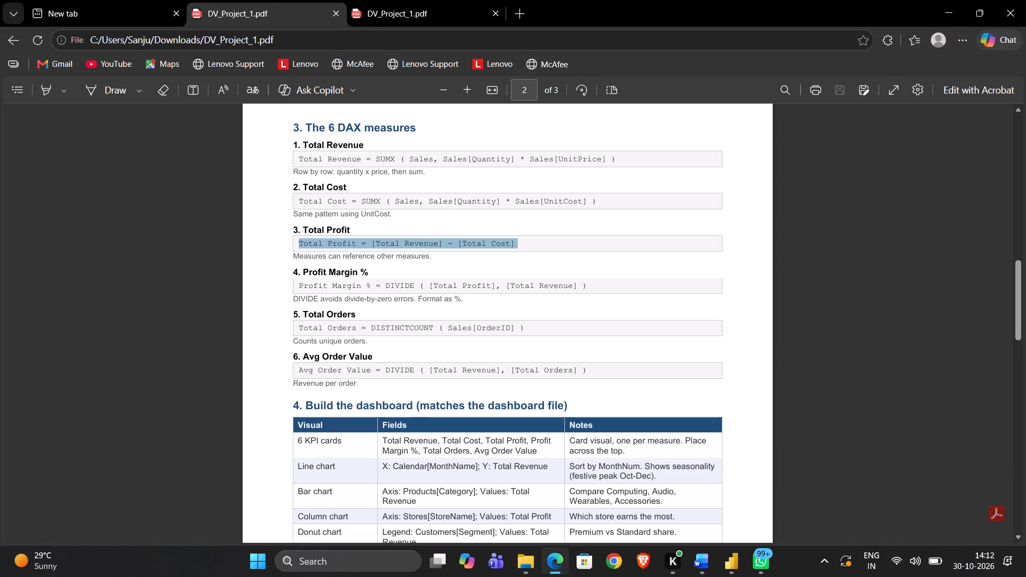
drag(297, 284, 595, 291)
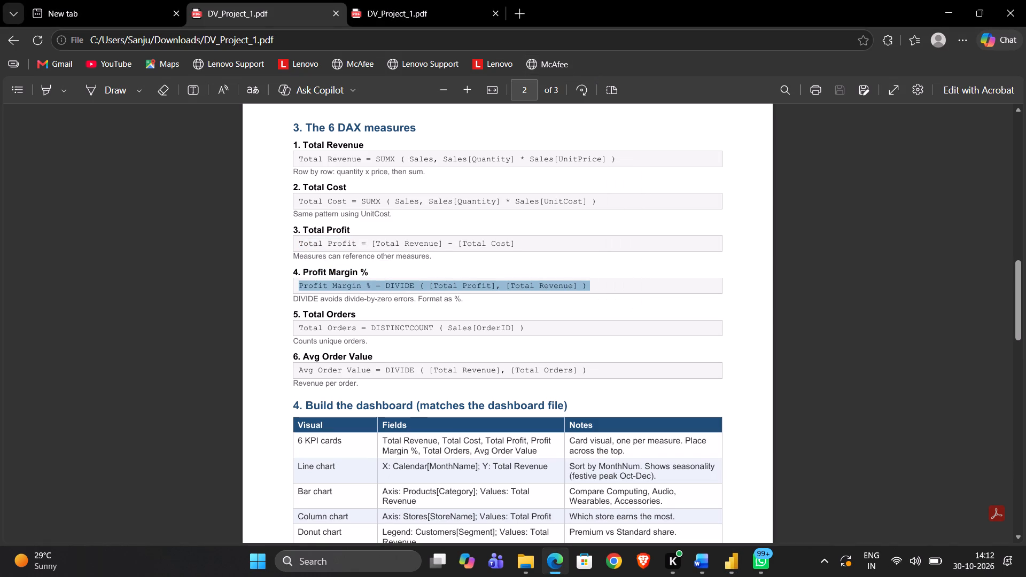
key(ctrl+c)
key(alt+Tab)
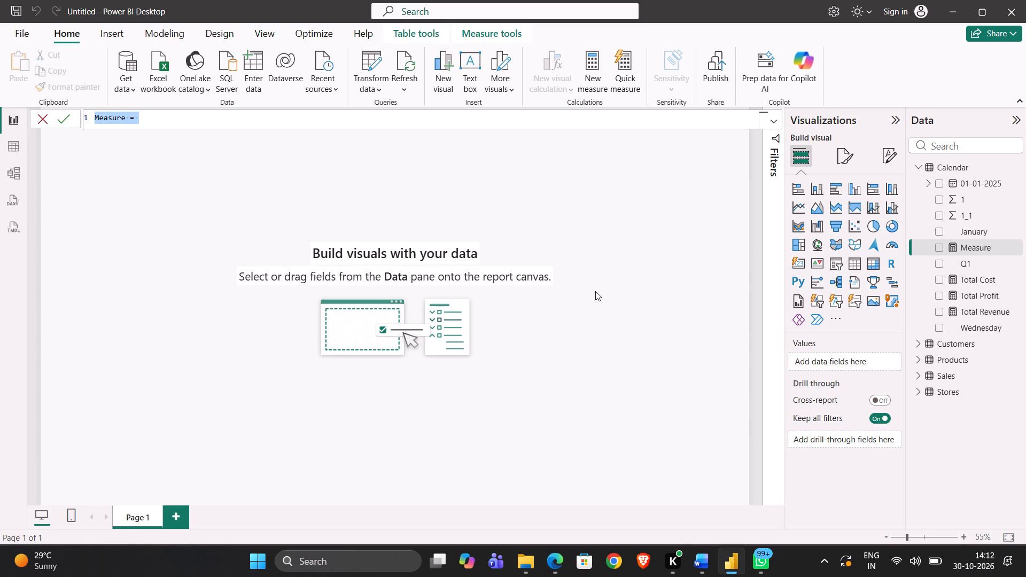
click(279, 120)
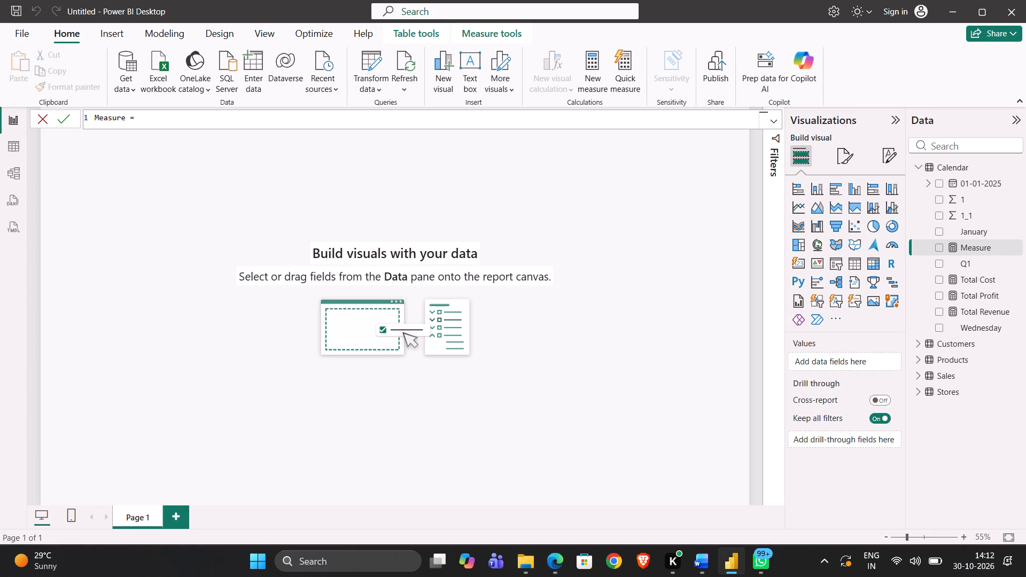
key(ctrl+v)
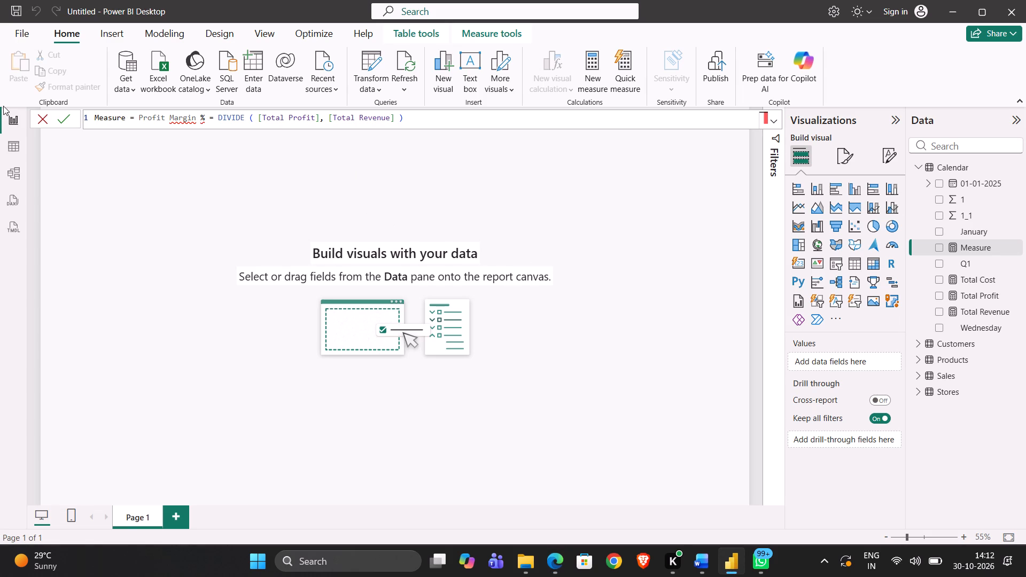
Remove the leading "Measure =" from the Profit Margin % formula and commit the measure.
drag(136, 116, 32, 131)
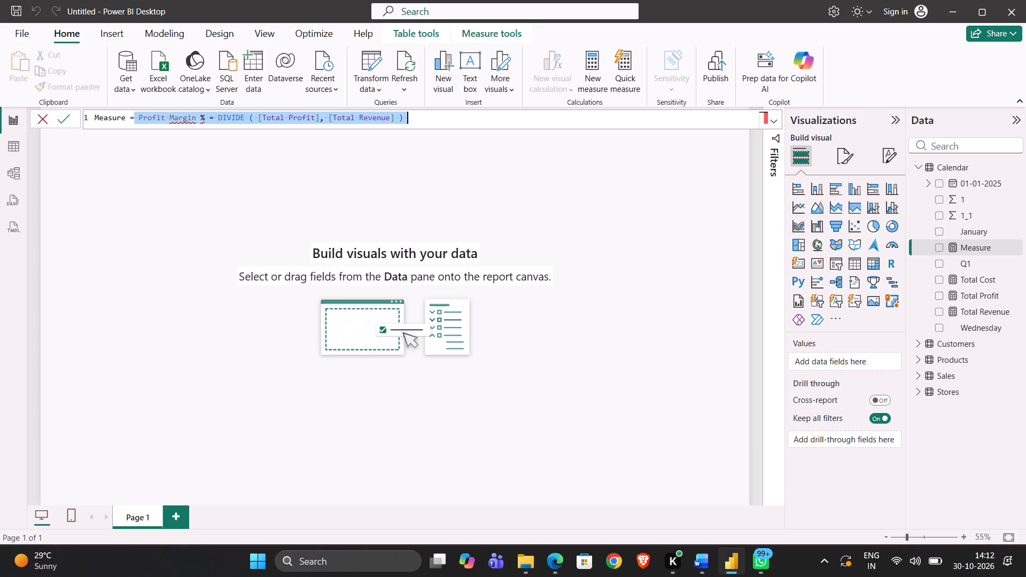
click(132, 116)
click(132, 116)
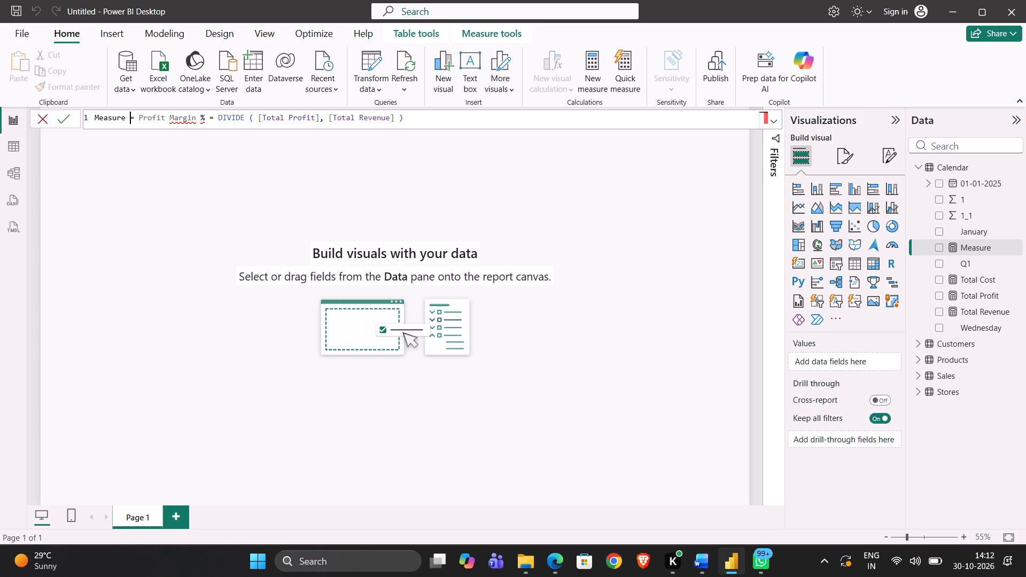
click(132, 116)
click(135, 118)
drag(135, 118, 87, 114)
drag(87, 114, 87, 115)
key(BackSpace)
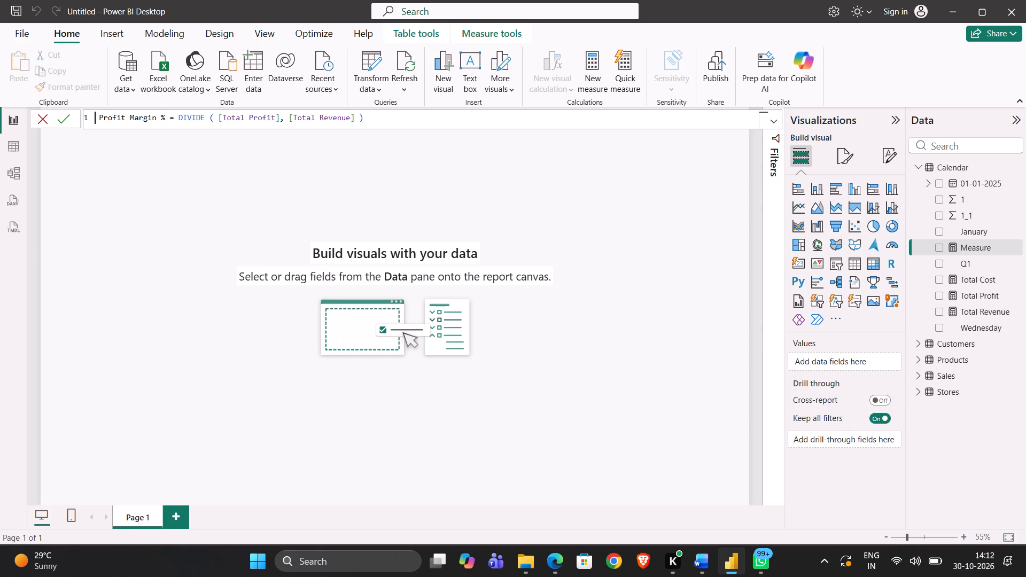
key(Return)
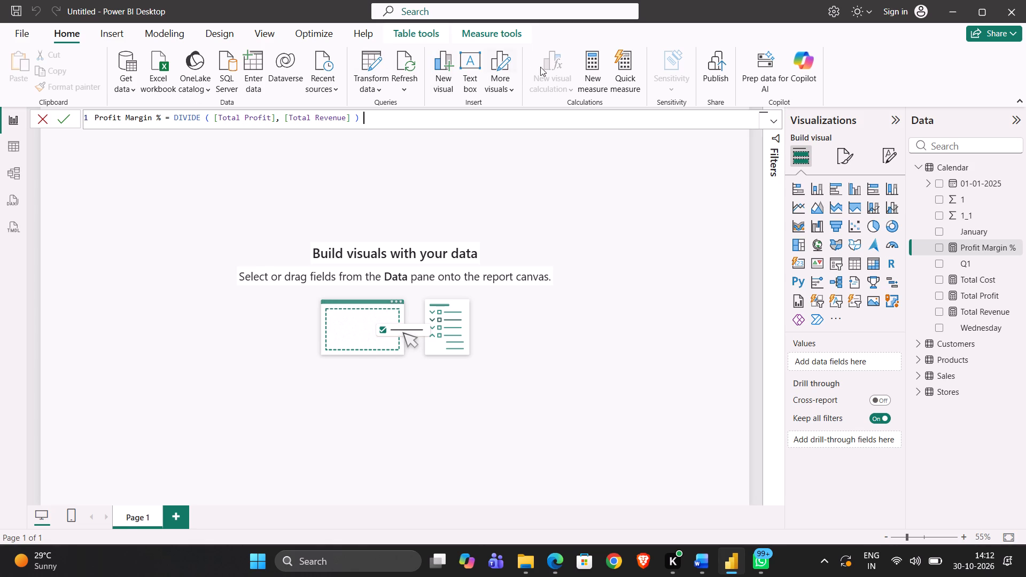
Create a new Calendar measure from the PDF guide's formula Total Orders = DISTINCTCOUNT ( Sales[OrderID] ).
click(594, 71)
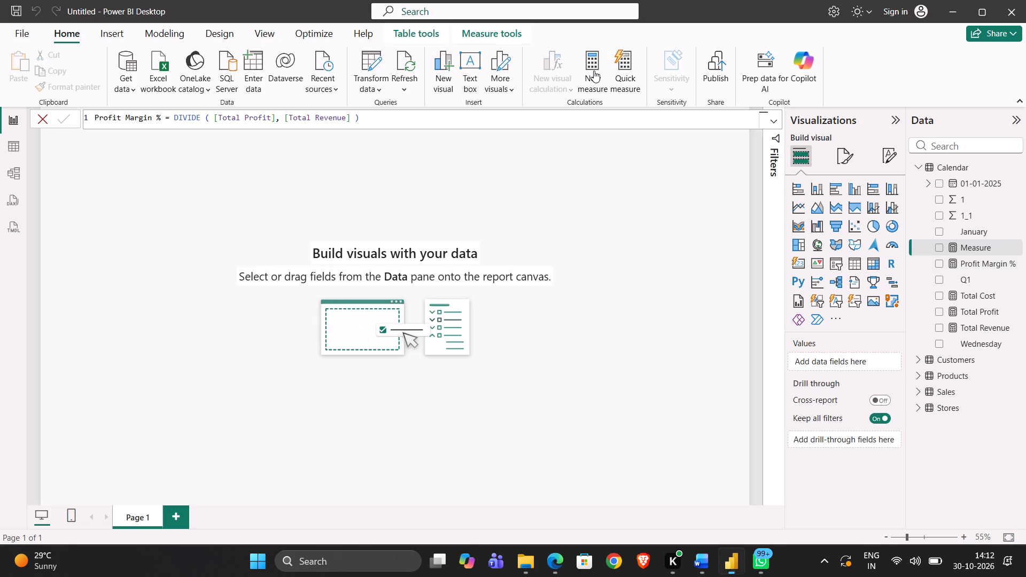
key(alt+Tab)
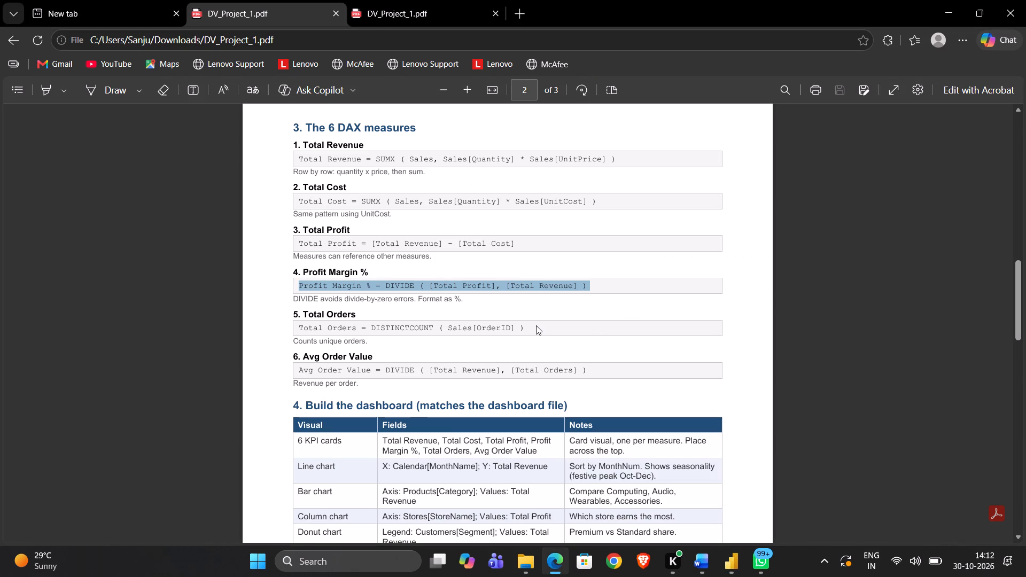
drag(528, 327, 295, 329)
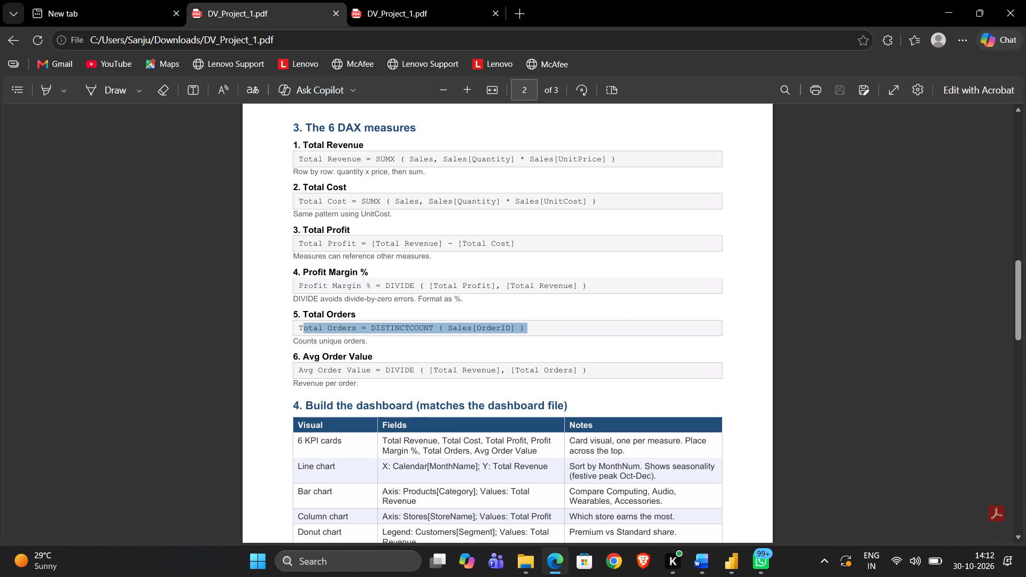
drag(295, 329, 292, 329)
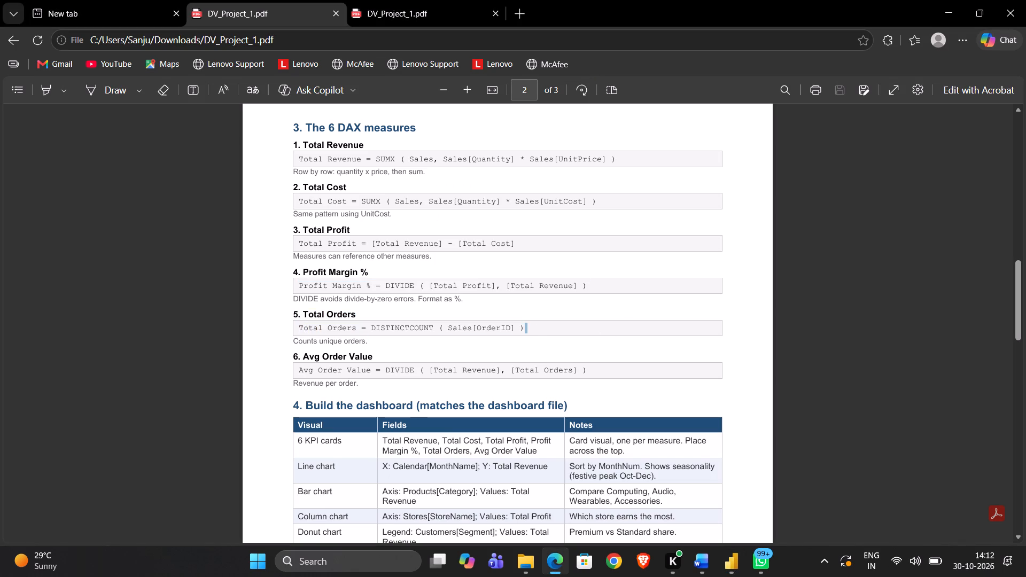
drag(292, 329, 292, 328)
double_click(292, 328)
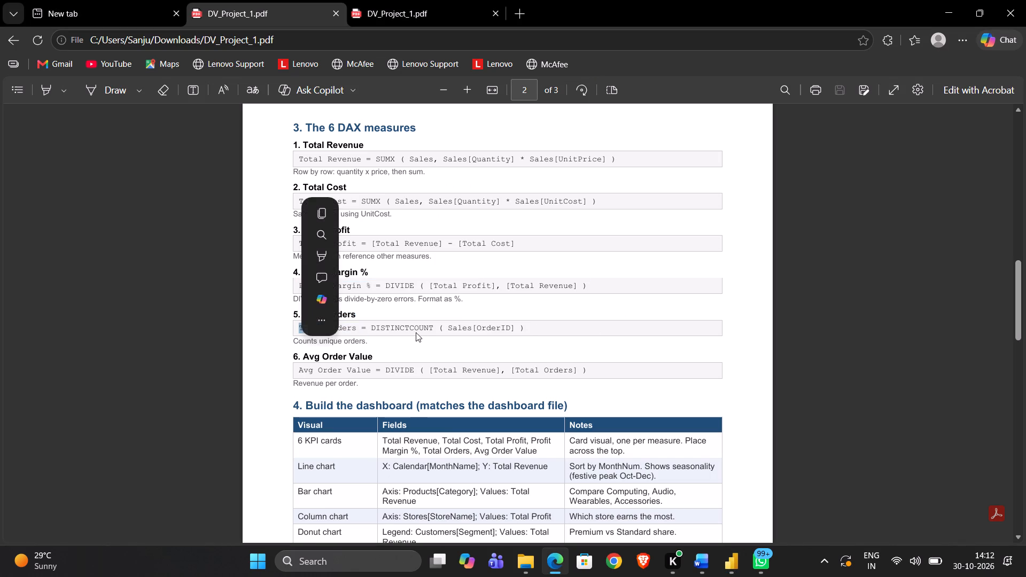
click(421, 331)
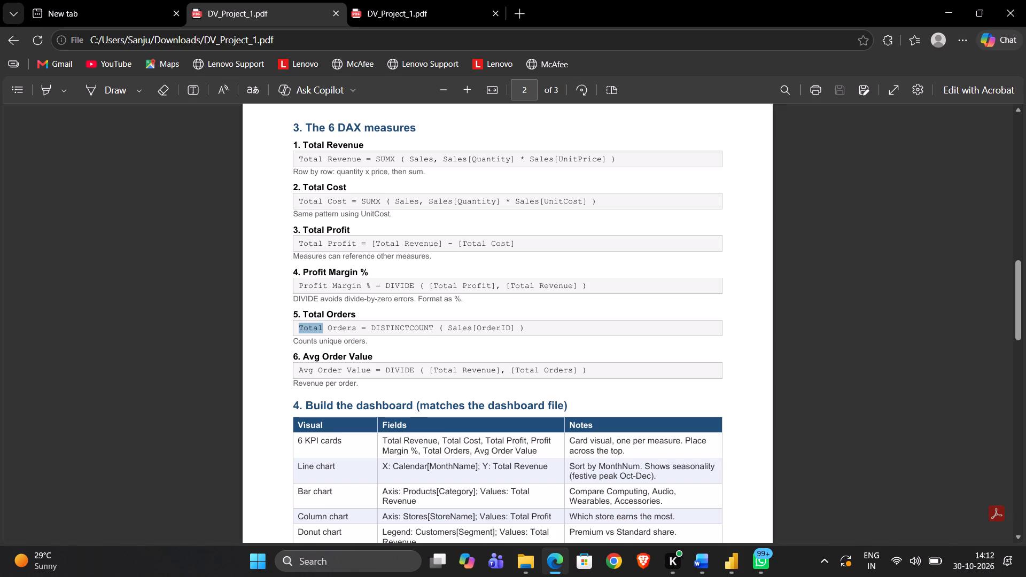
drag(295, 327, 555, 341)
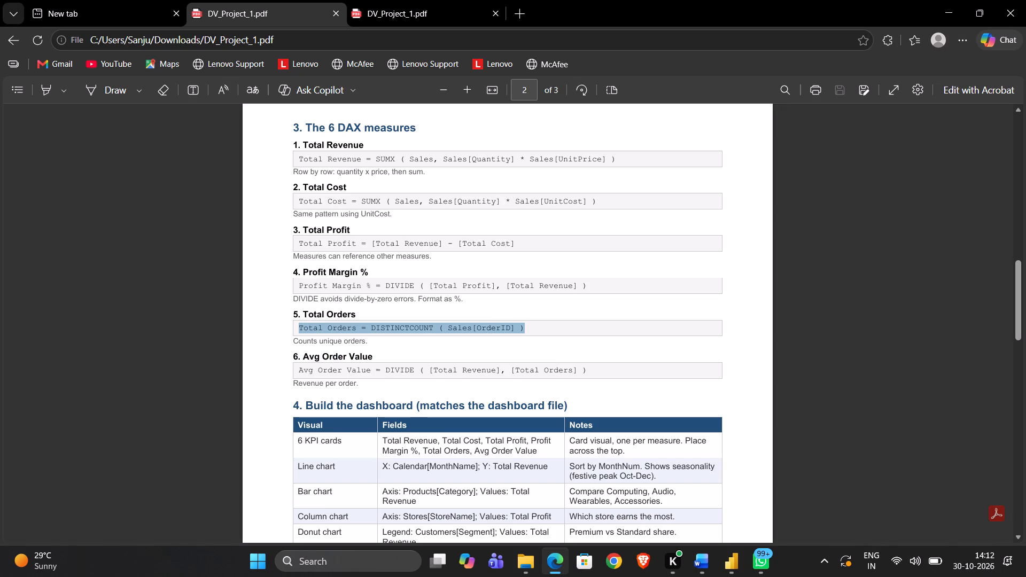
drag(555, 341, 551, 339)
key(ctrl+c)
key(alt+Tab)
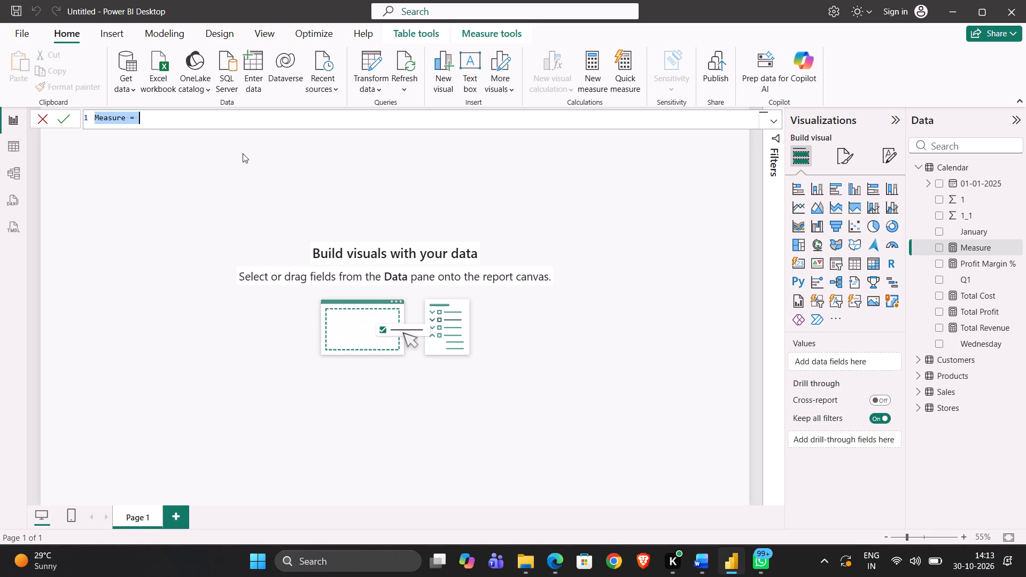
key(BackSpace)
key(ctrl+v)
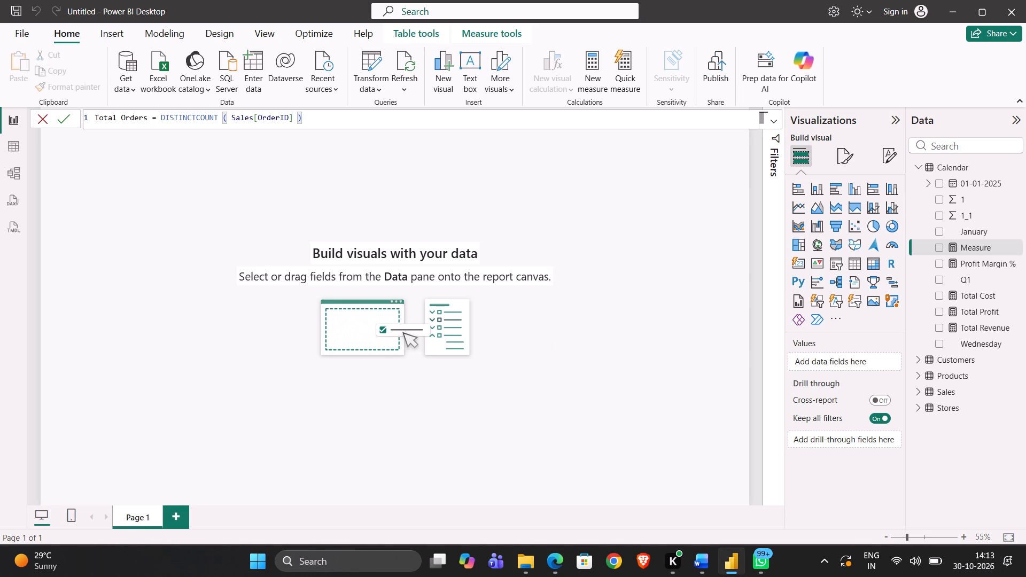
key(Return)
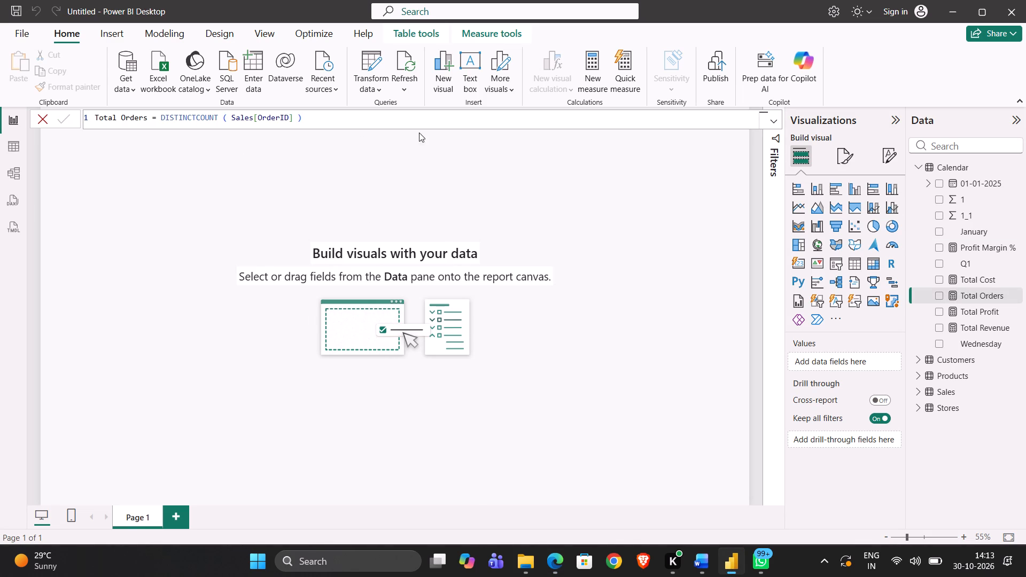
Create a new Calendar measure from the PDF guide's formula Avg Order Value = DIVIDE ( [Total Revenue], [Total Orders] ).
click(586, 79)
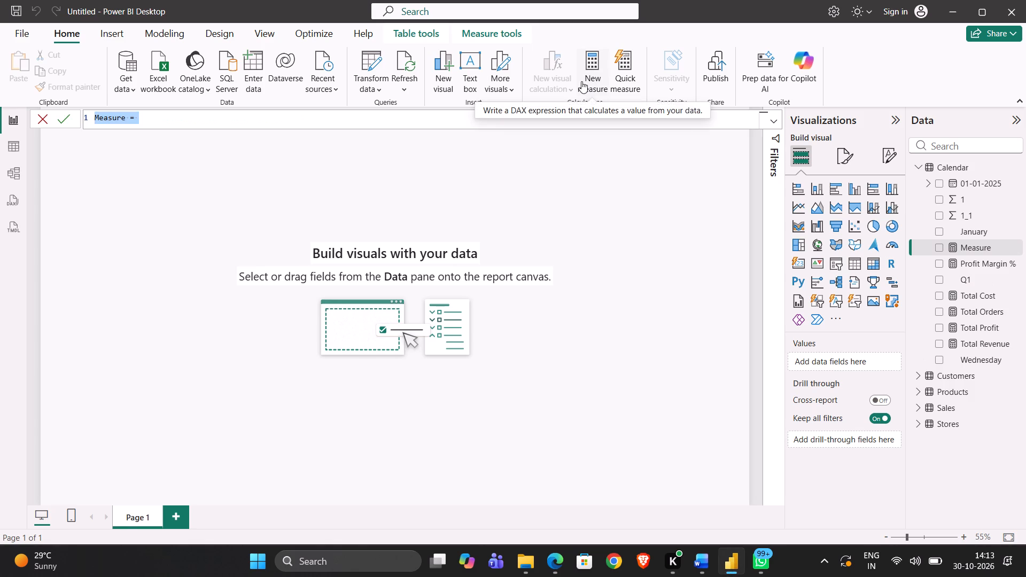
key(BackSpace)
key(alt+Tab)
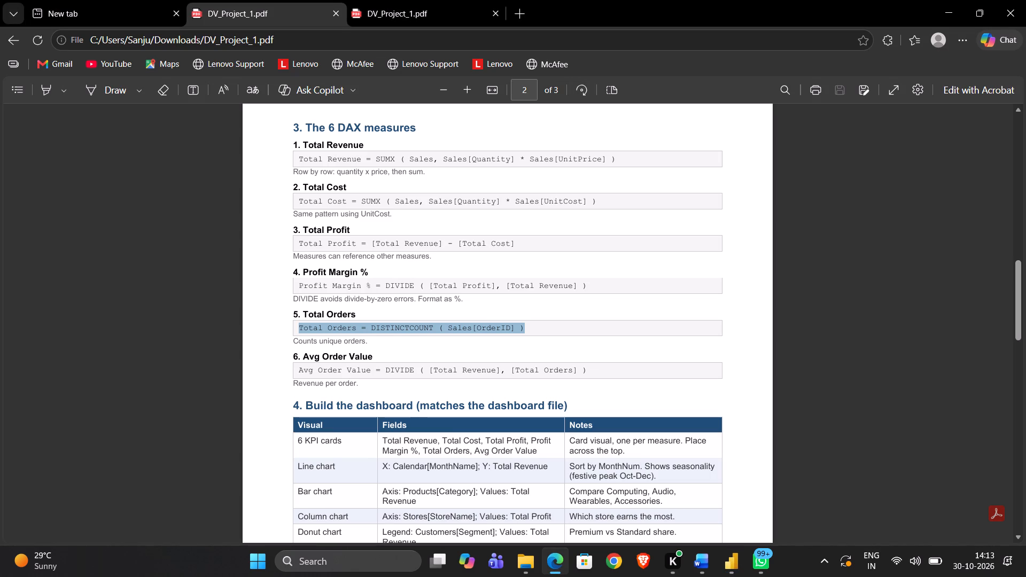
drag(297, 369, 589, 363)
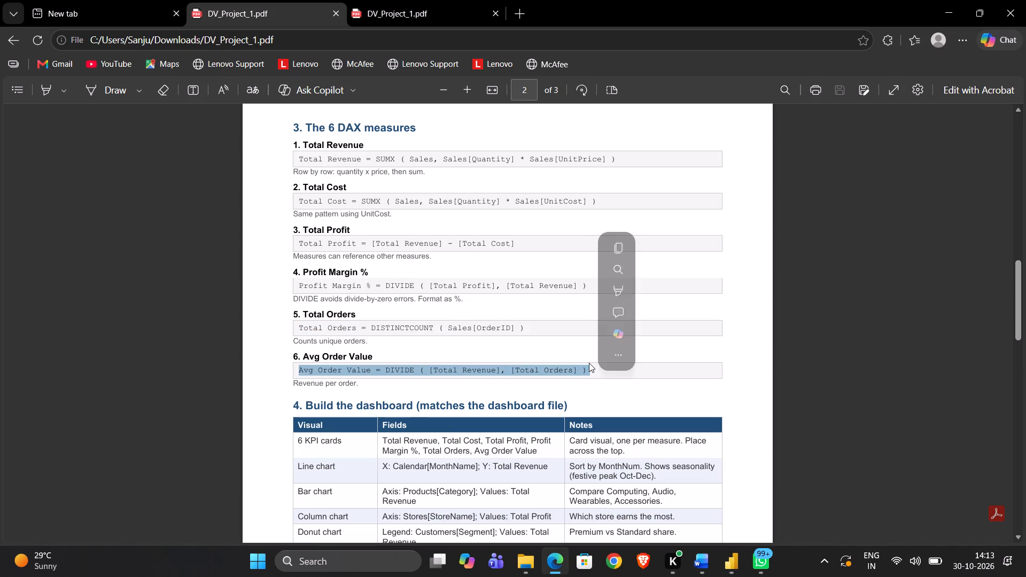
key(ctrl+c)
key(alt+Tab)
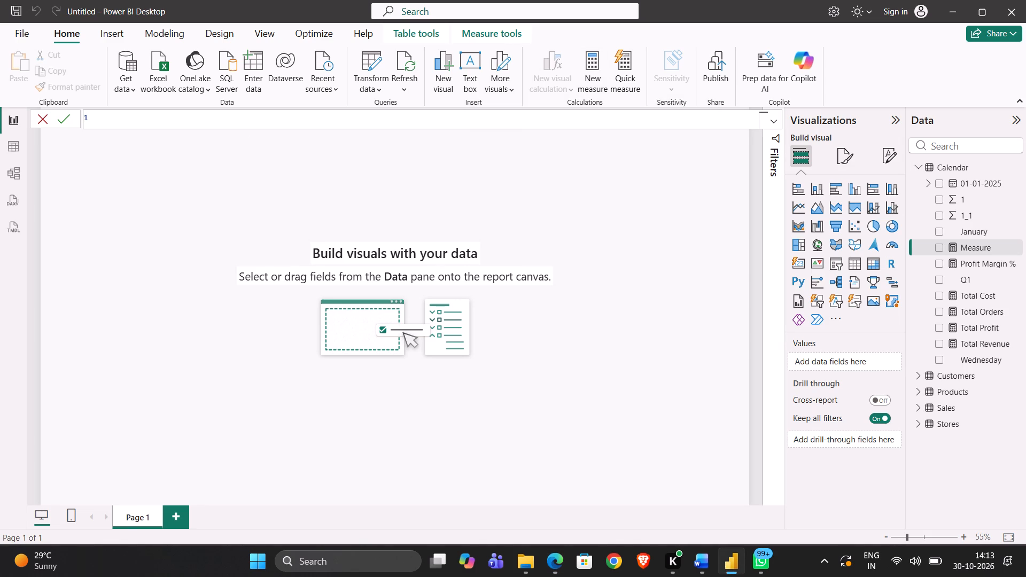
click(237, 123)
key(ctrl+v)
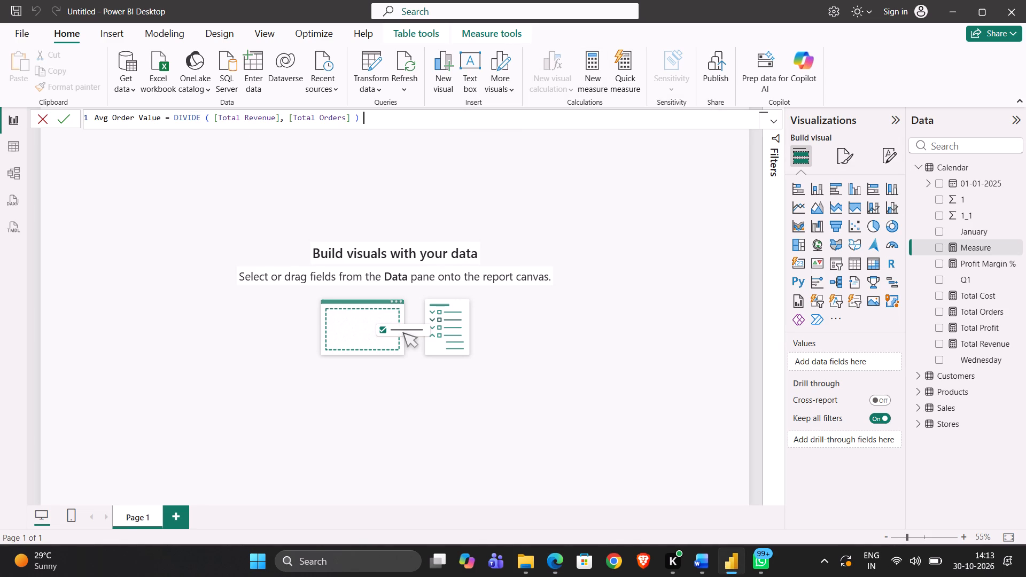
key(Return)
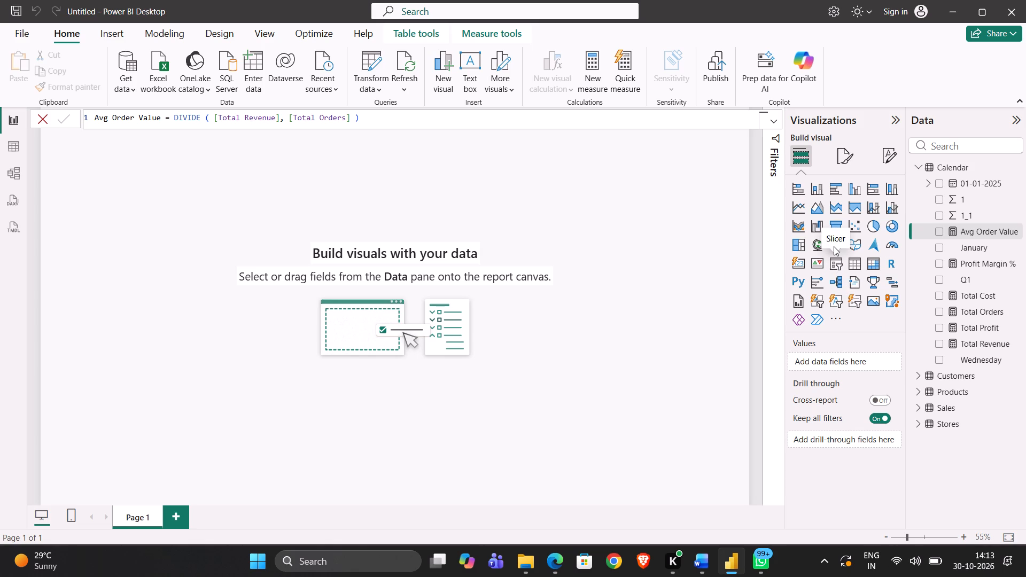
Add a card visual showing the Total Revenue measure to Page 1.
click(799, 261)
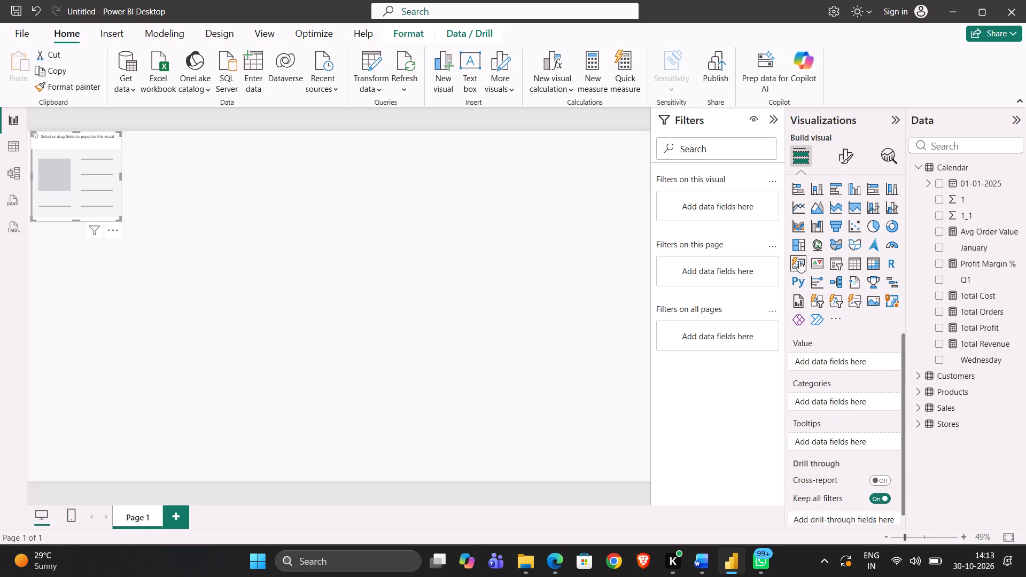
click(938, 344)
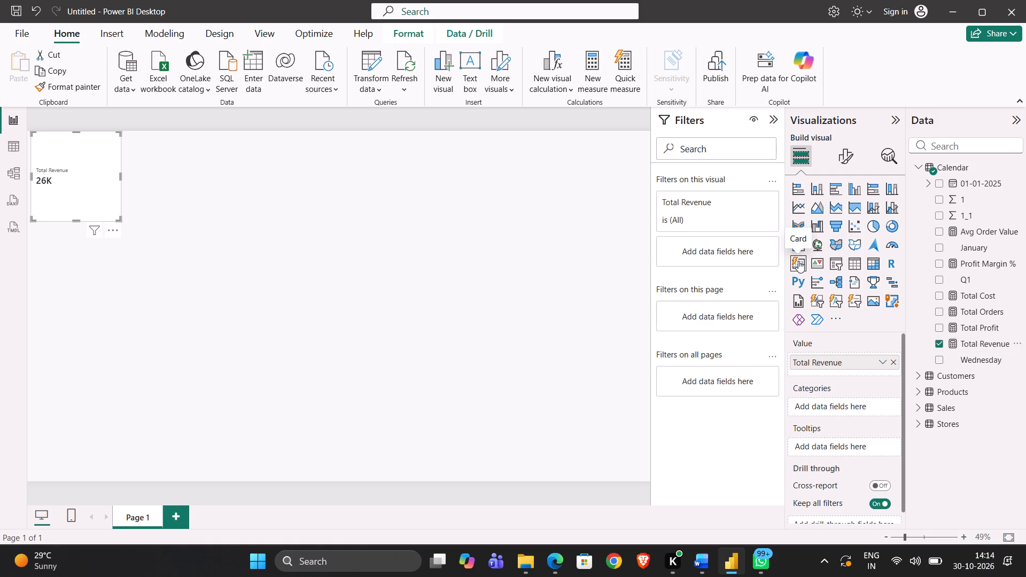
click(528, 259)
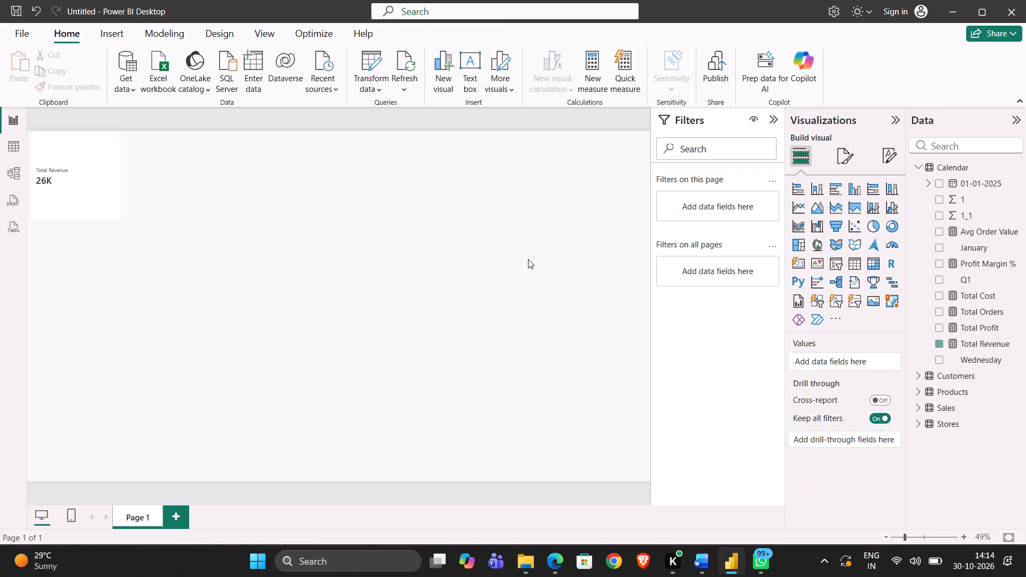
Add a second card visual showing the Total Profit measure, below the Total Revenue card.
click(803, 260)
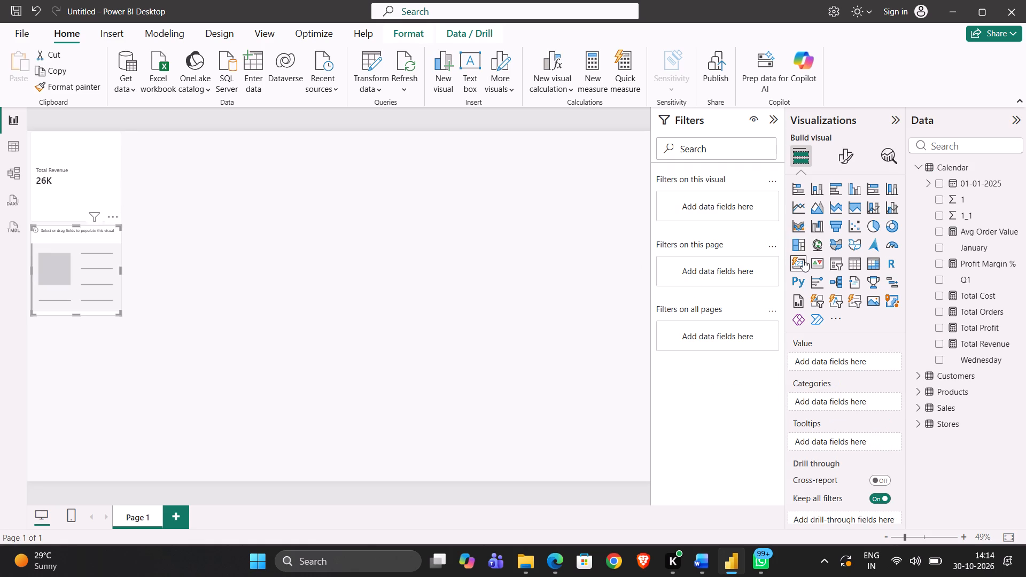
click(940, 327)
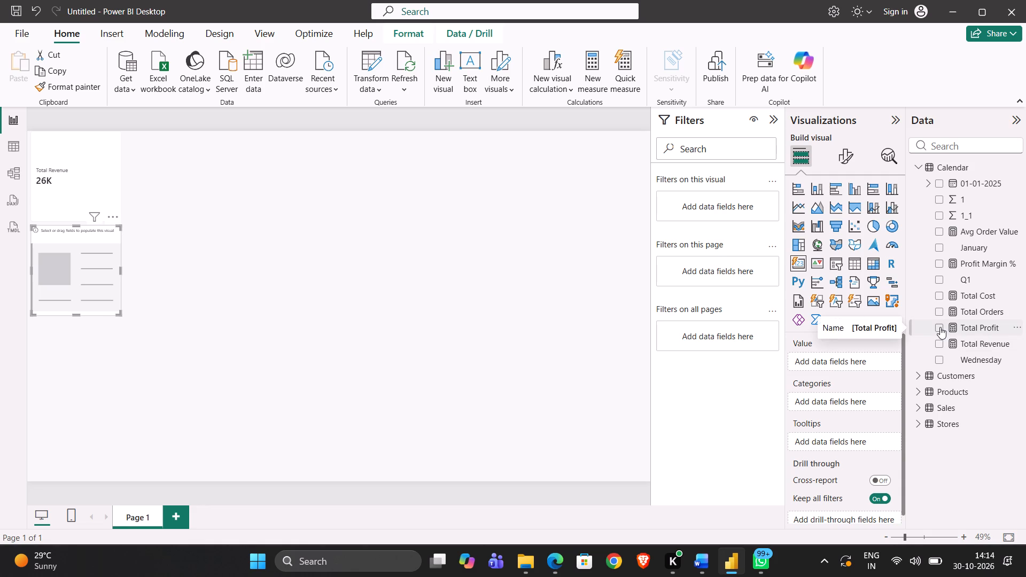
click(501, 306)
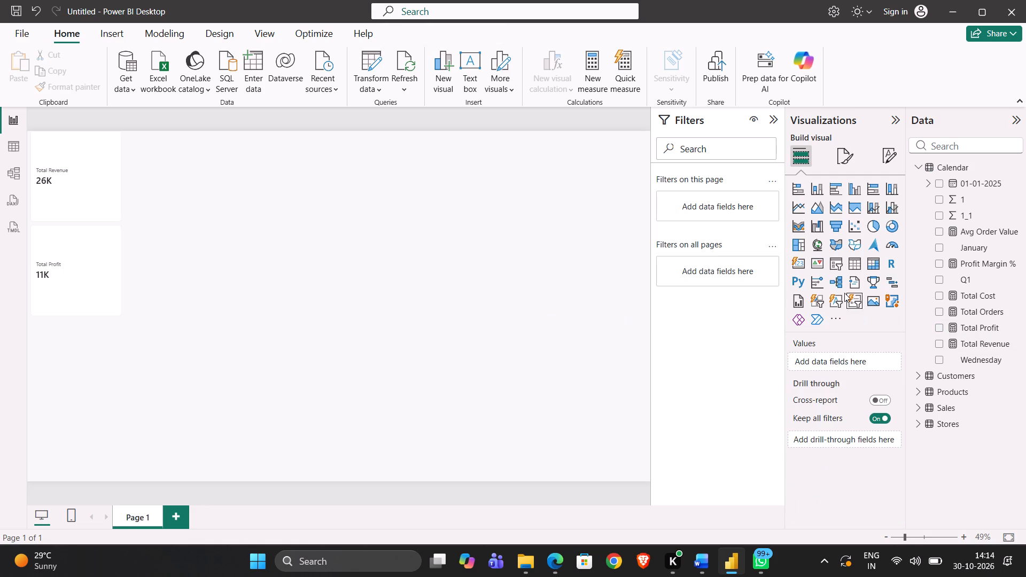
Add a third card visual, also with the Total Profit measure as its value.
click(798, 265)
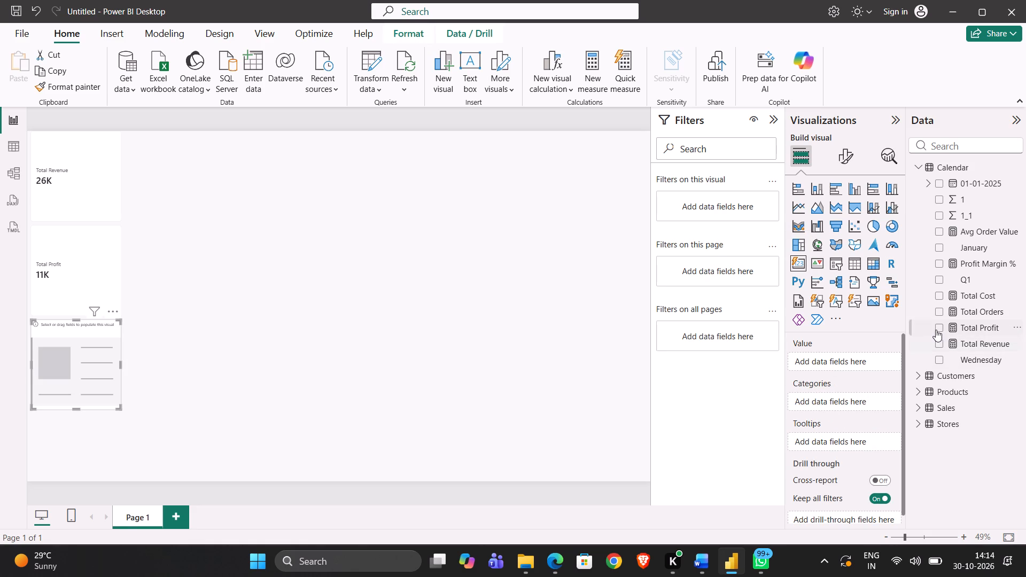
click(939, 326)
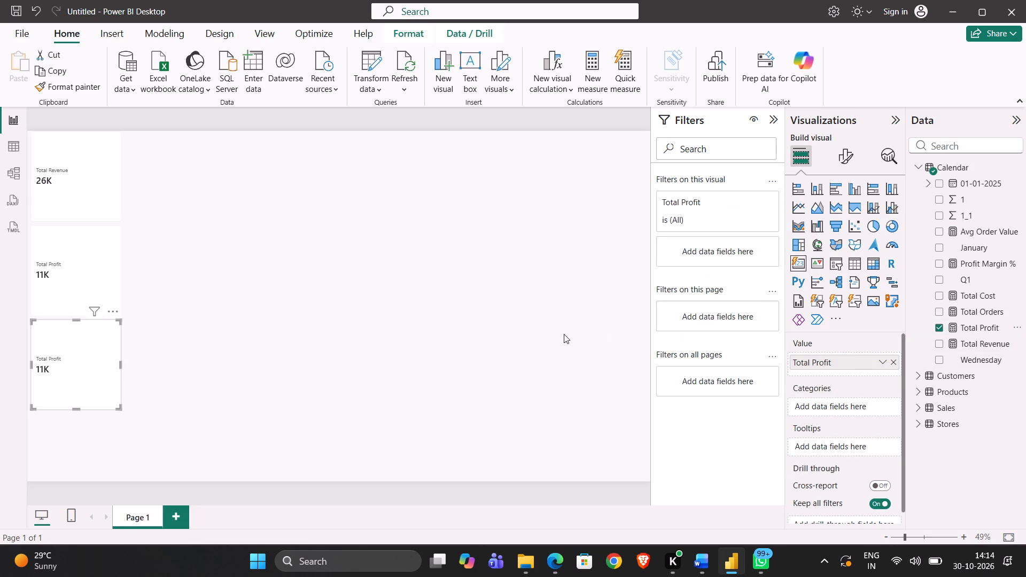
click(563, 334)
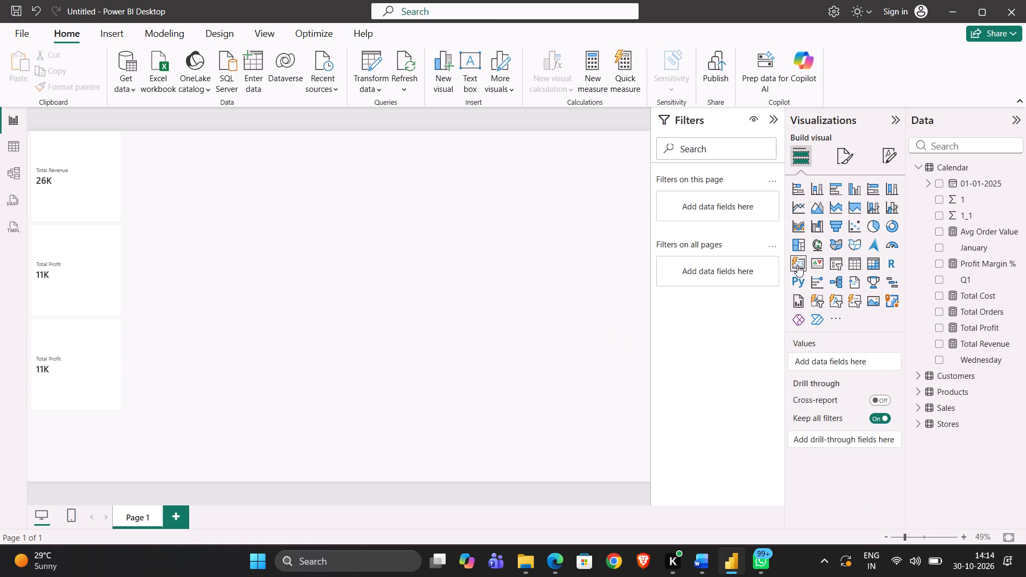
Add a card visual showing the Profit Margin % measure below the existing cards.
click(797, 265)
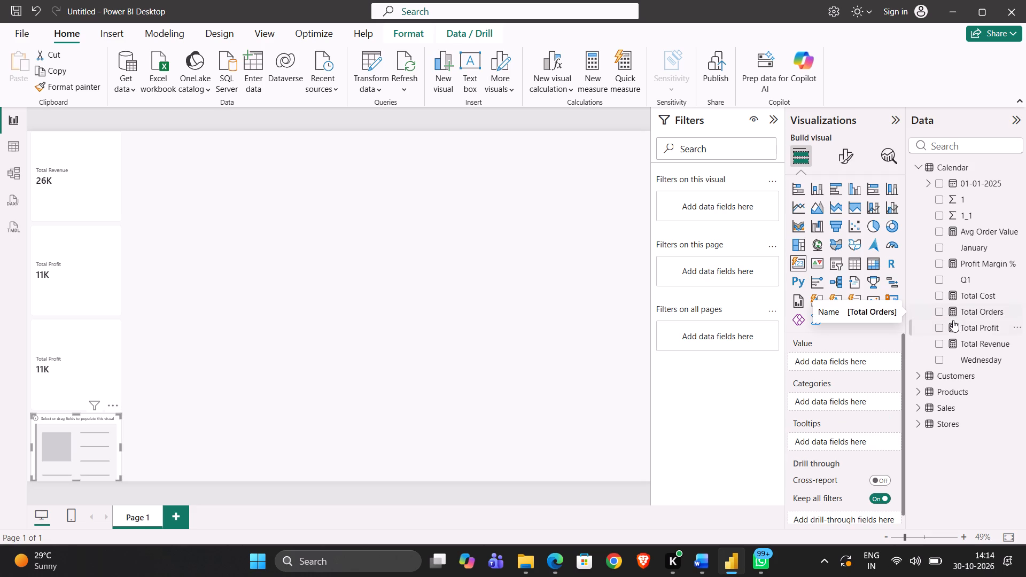
click(939, 264)
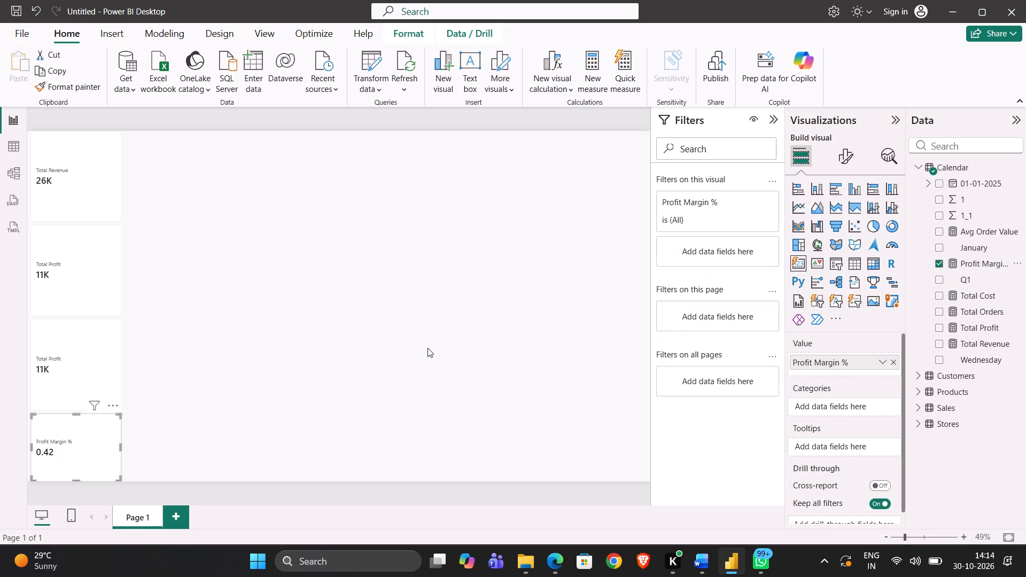
scroll(428, 348, down, 1)
click(428, 348)
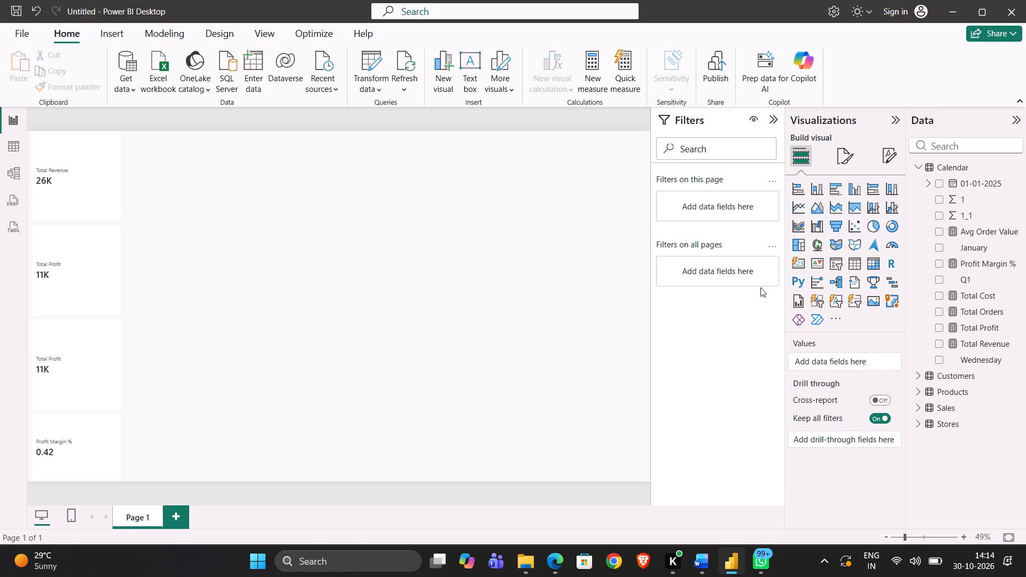
Add a card visual showing the Total Orders measure beside the Total Revenue card.
click(796, 263)
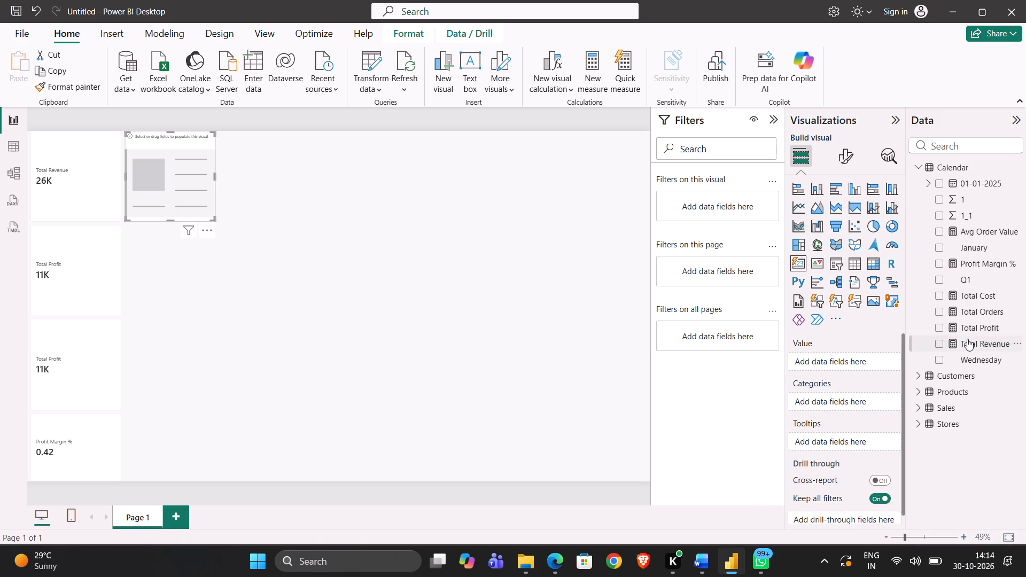
click(939, 313)
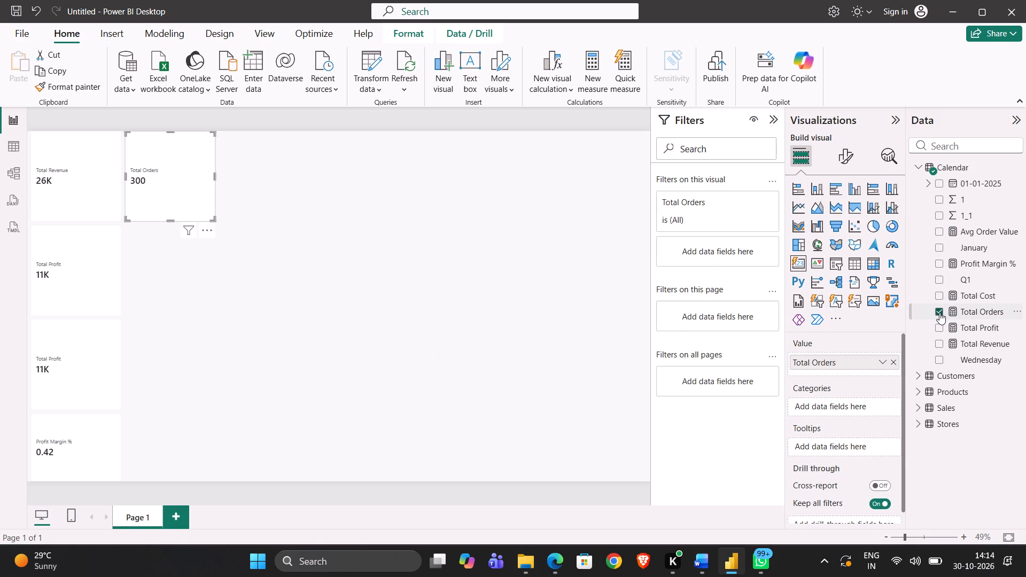
click(607, 339)
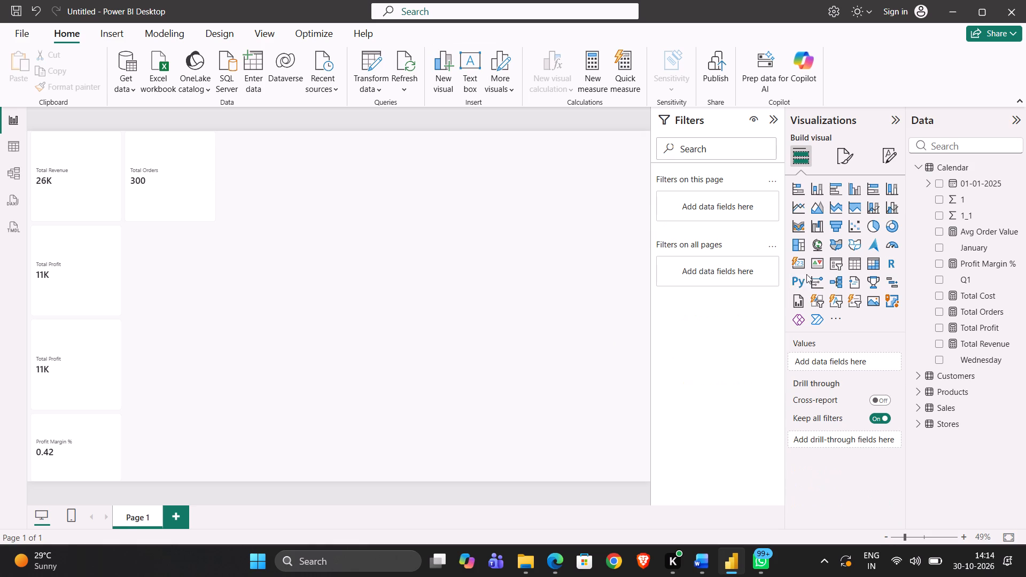
Add a card visual showing the Avg Order Value measure below the Total Orders card.
click(794, 263)
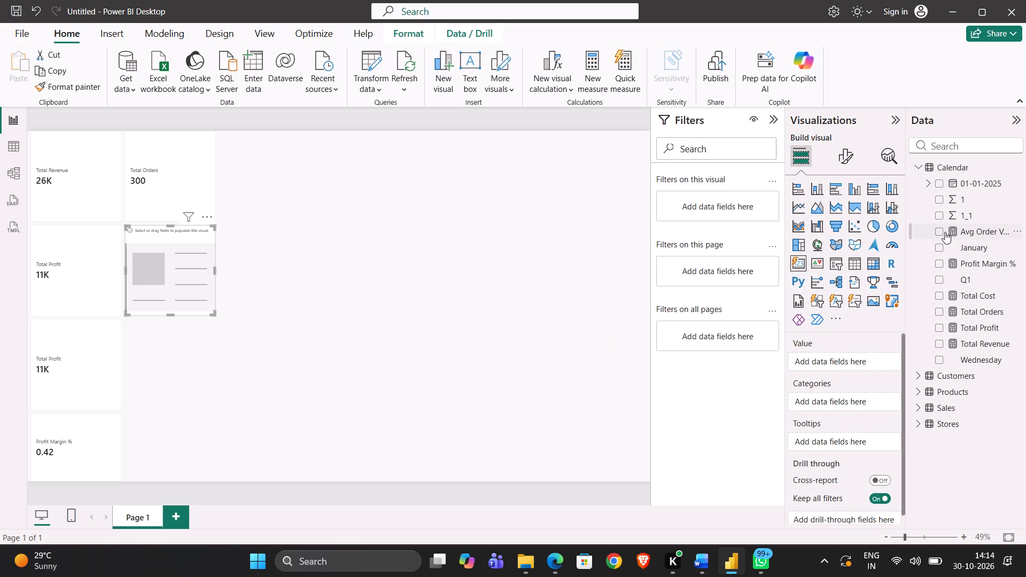
click(942, 232)
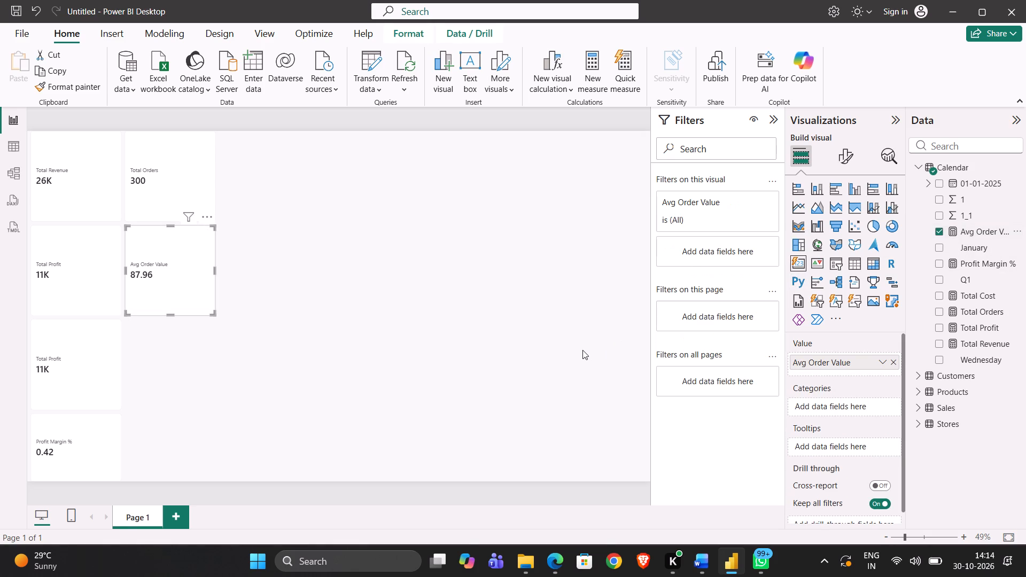
click(582, 350)
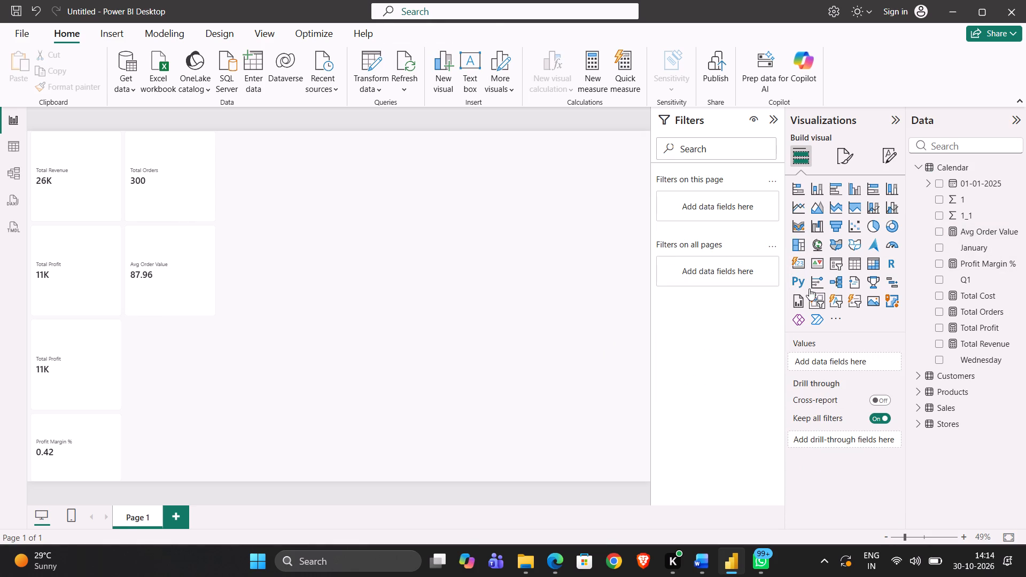
Add another visual below the Avg Order Value card and make it an empty line chart.
click(794, 260)
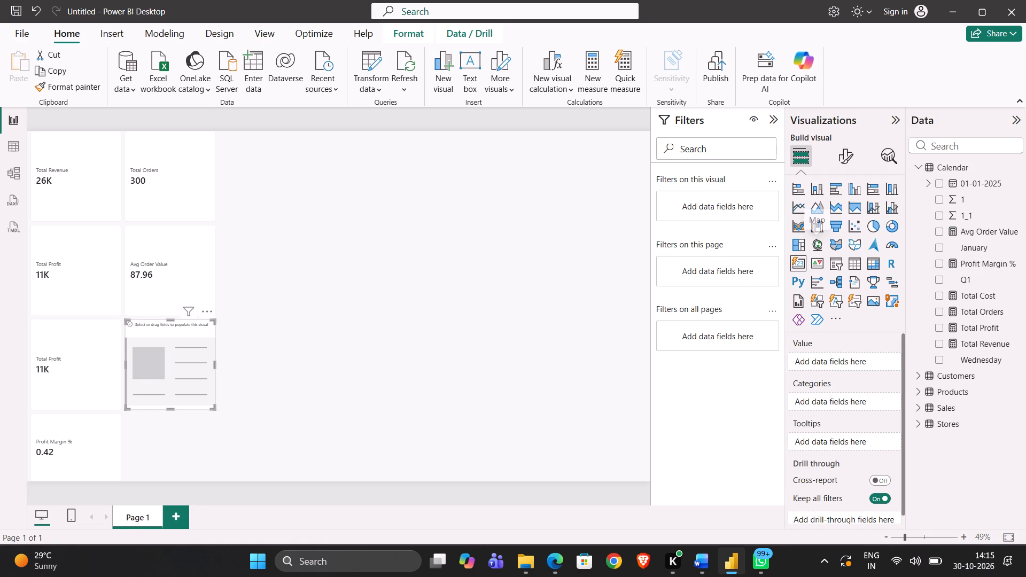
click(799, 213)
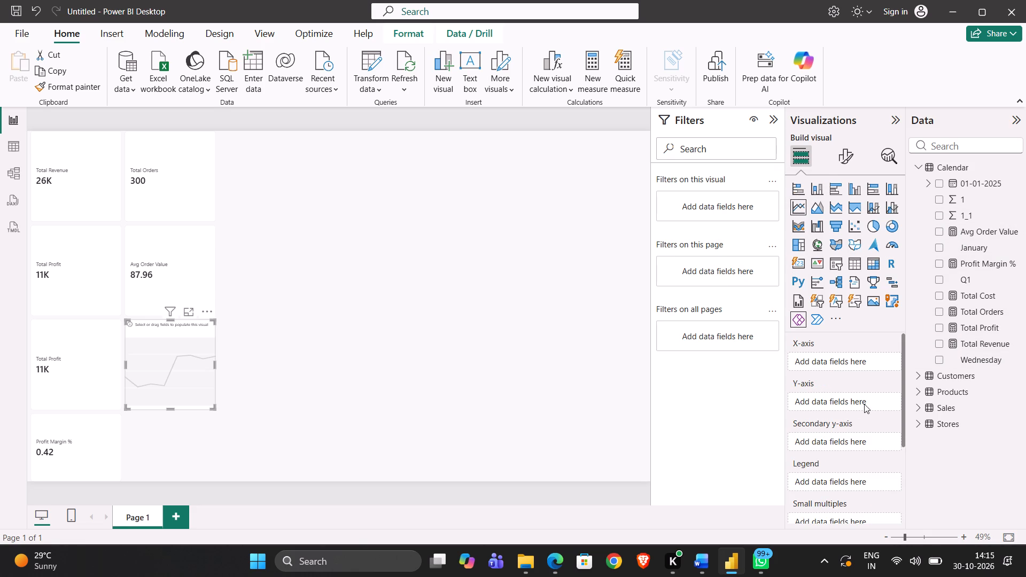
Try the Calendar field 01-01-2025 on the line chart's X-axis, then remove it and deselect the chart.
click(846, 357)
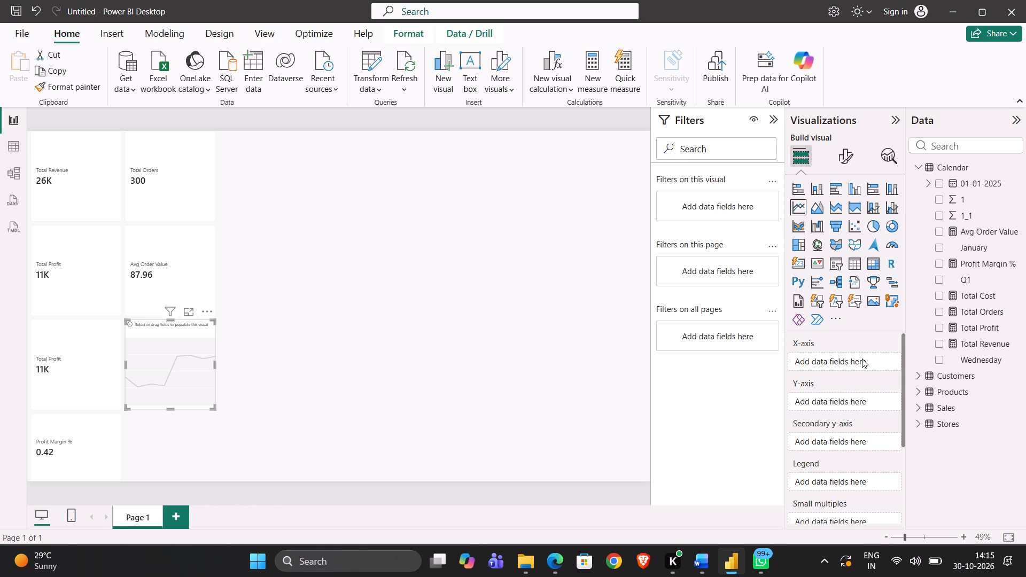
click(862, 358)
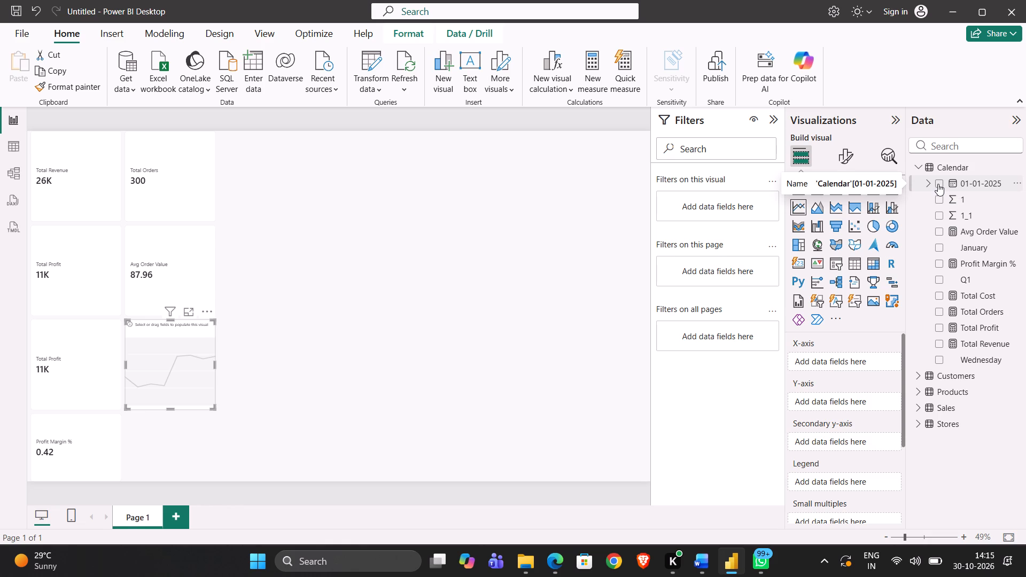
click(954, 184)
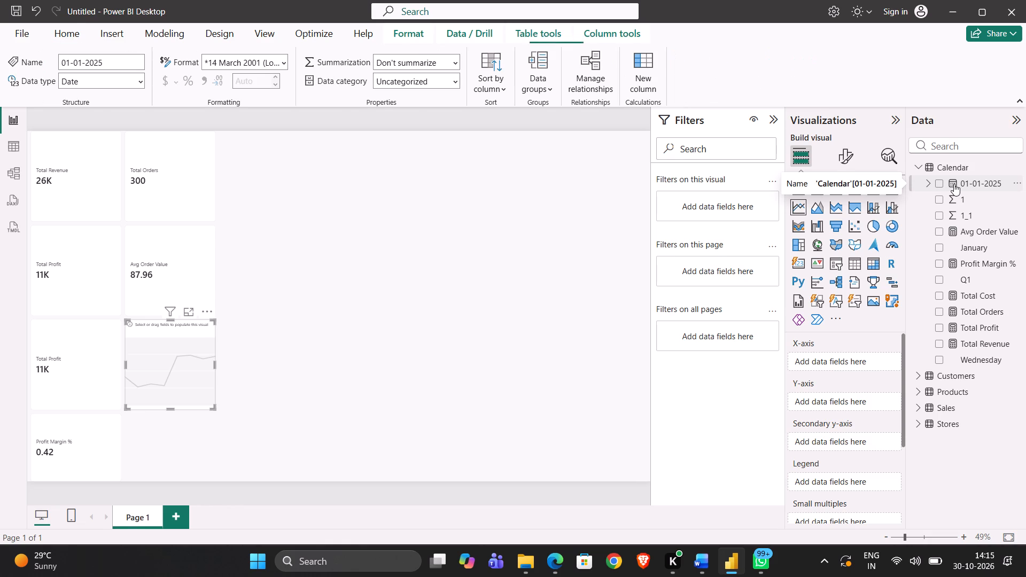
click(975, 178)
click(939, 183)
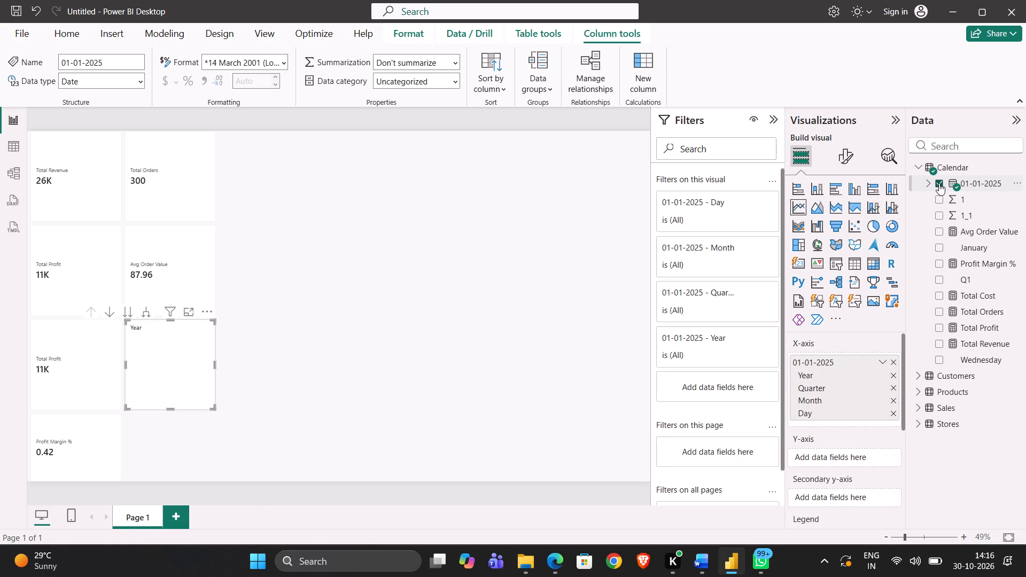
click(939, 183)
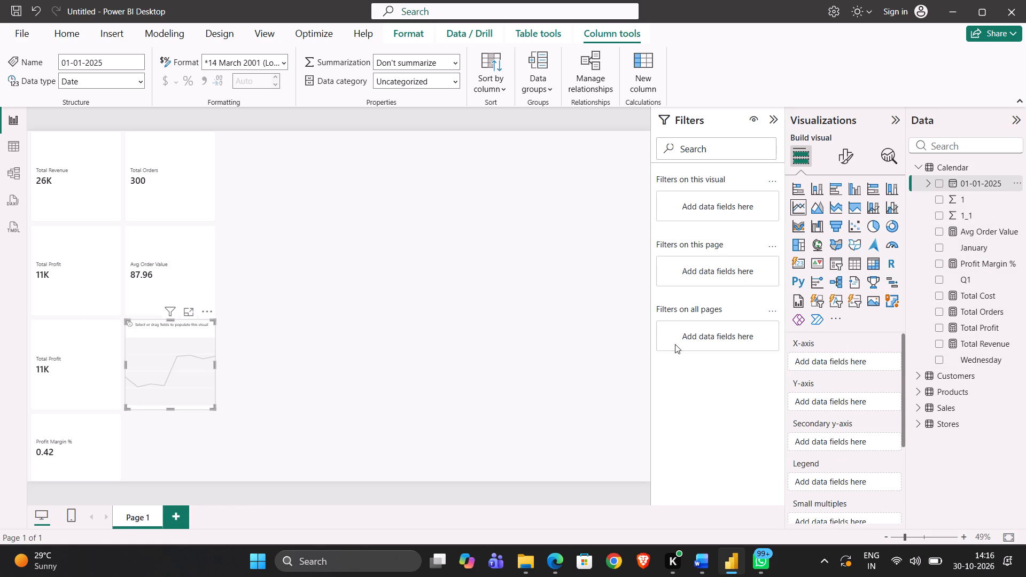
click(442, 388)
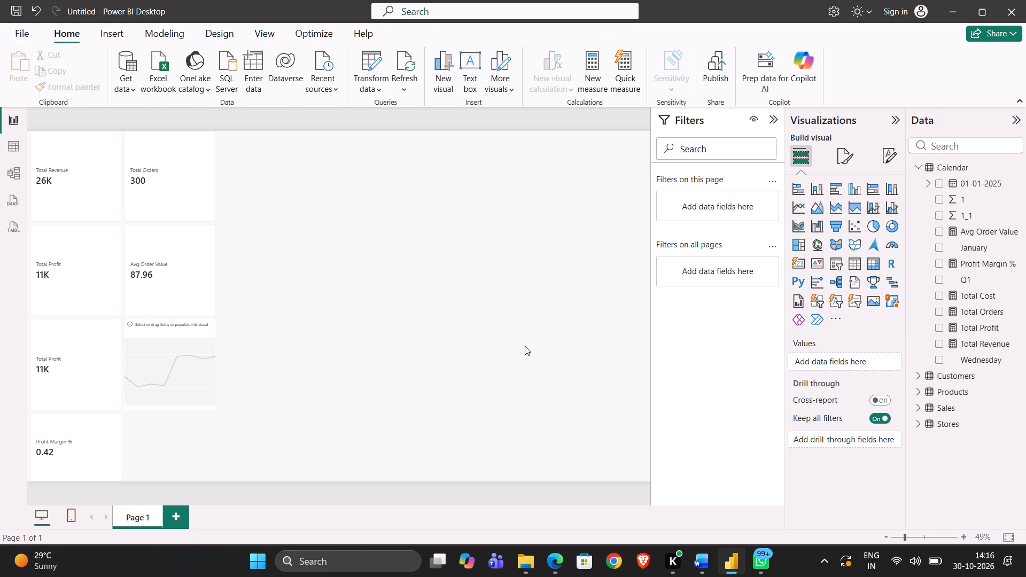
Add a clustered bar chart with Category from Products on the Y-axis and Total Revenue on the X-axis.
click(838, 181)
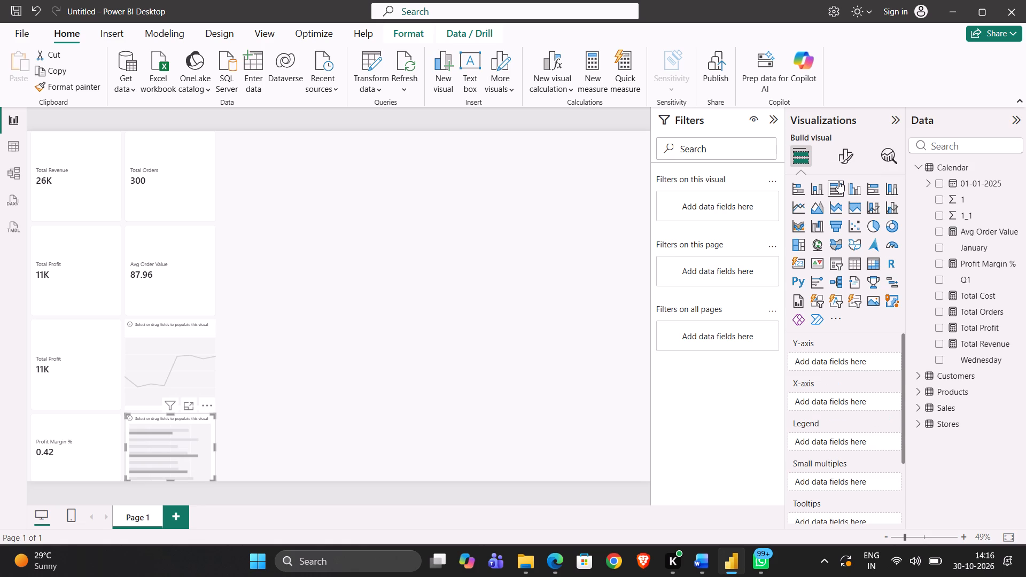
scroll(377, 342, down, 2)
click(943, 376)
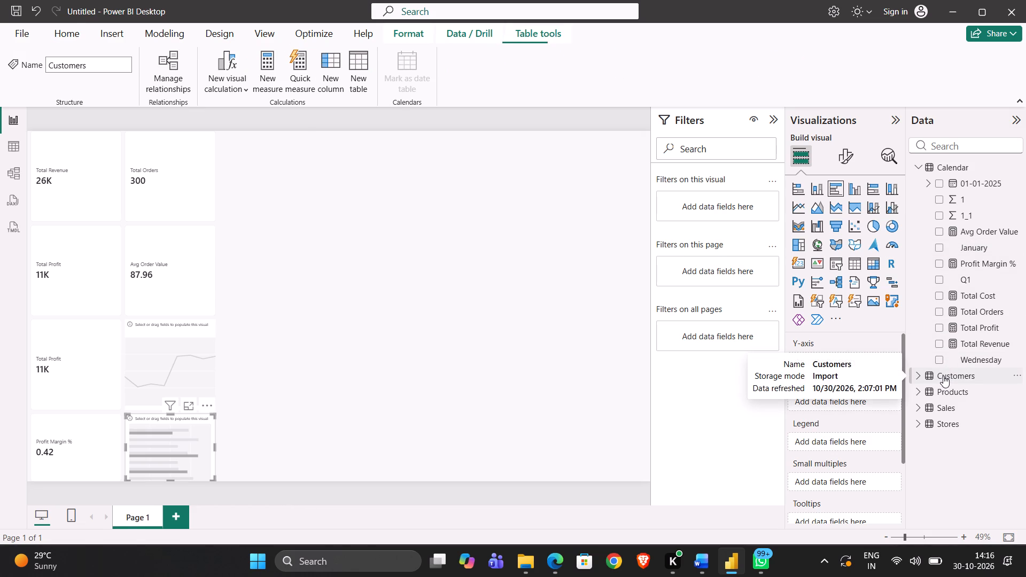
click(946, 389)
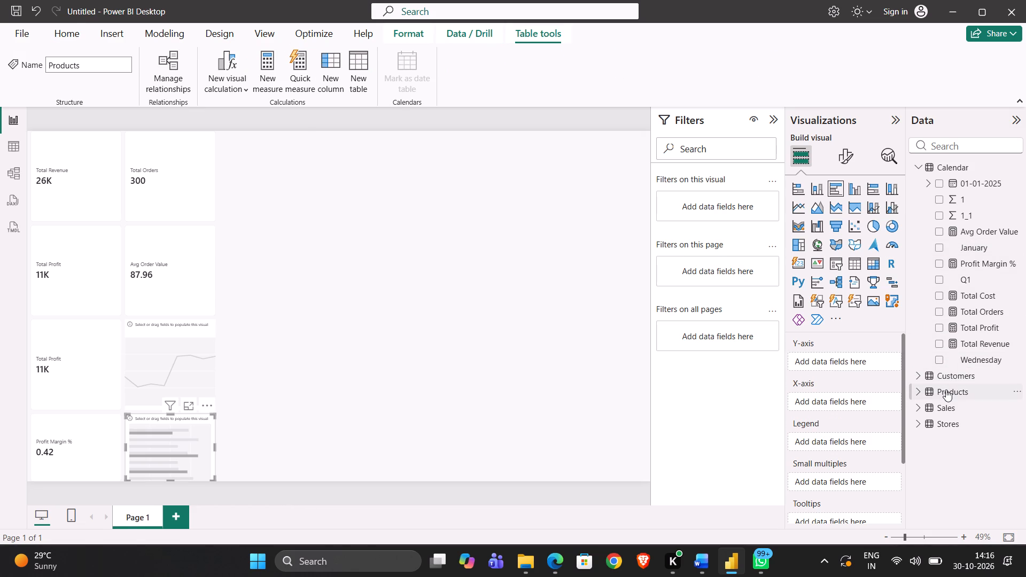
click(918, 391)
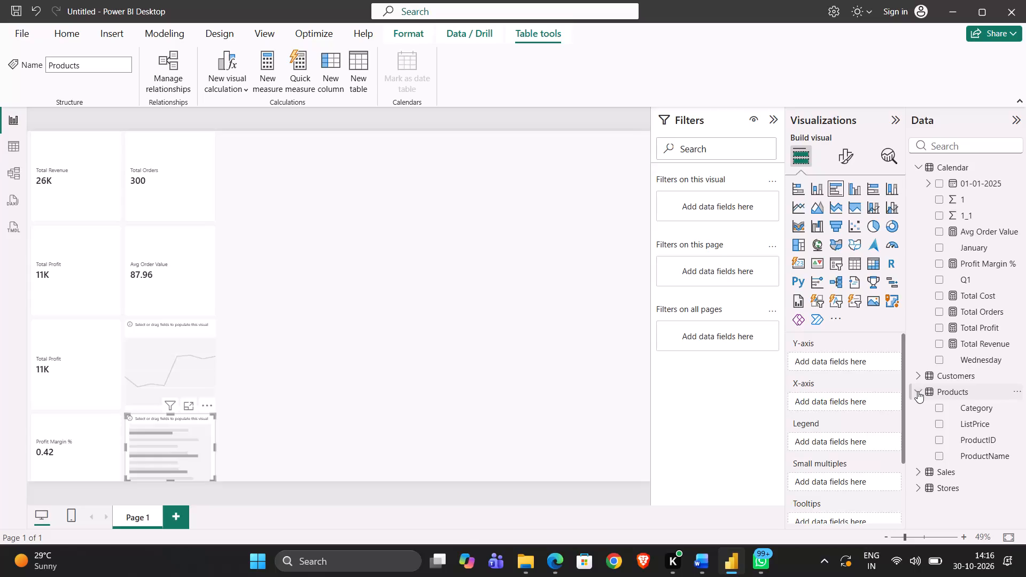
click(937, 408)
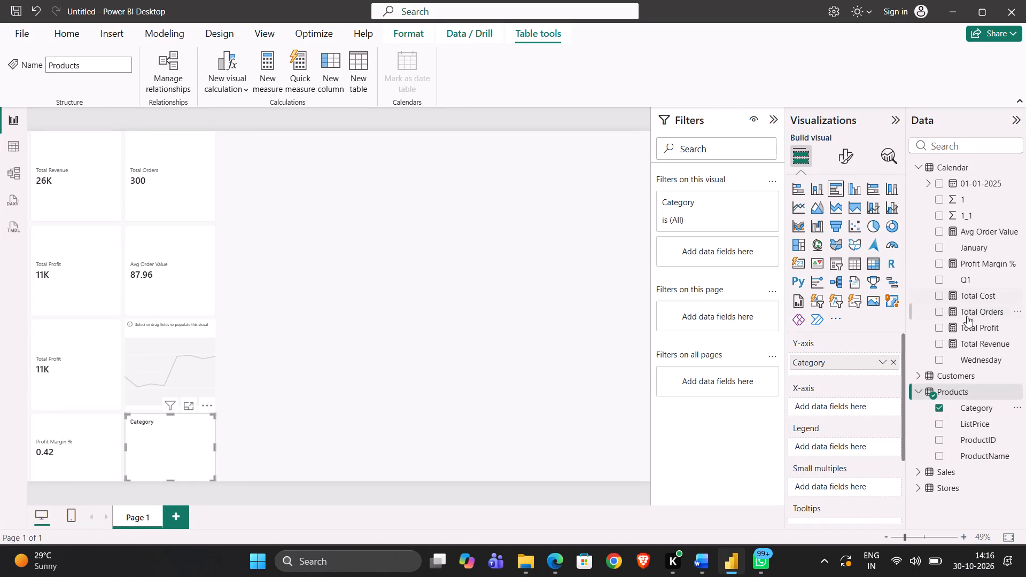
click(941, 340)
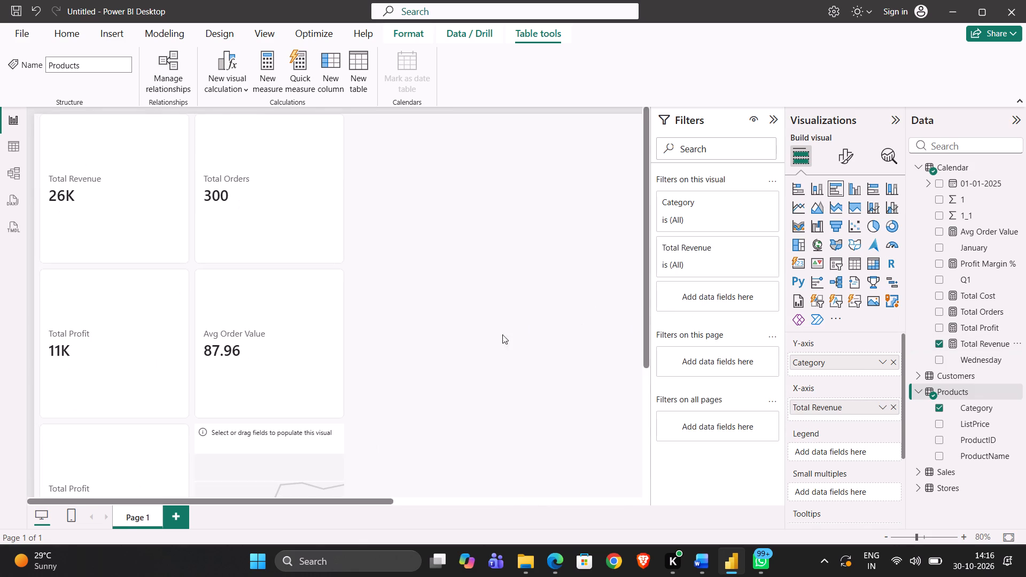
Move the Total Revenue by Category bar chart into the empty canvas area beside the cards and enlarge it until all four categories fit.
drag(479, 409, 453, 348)
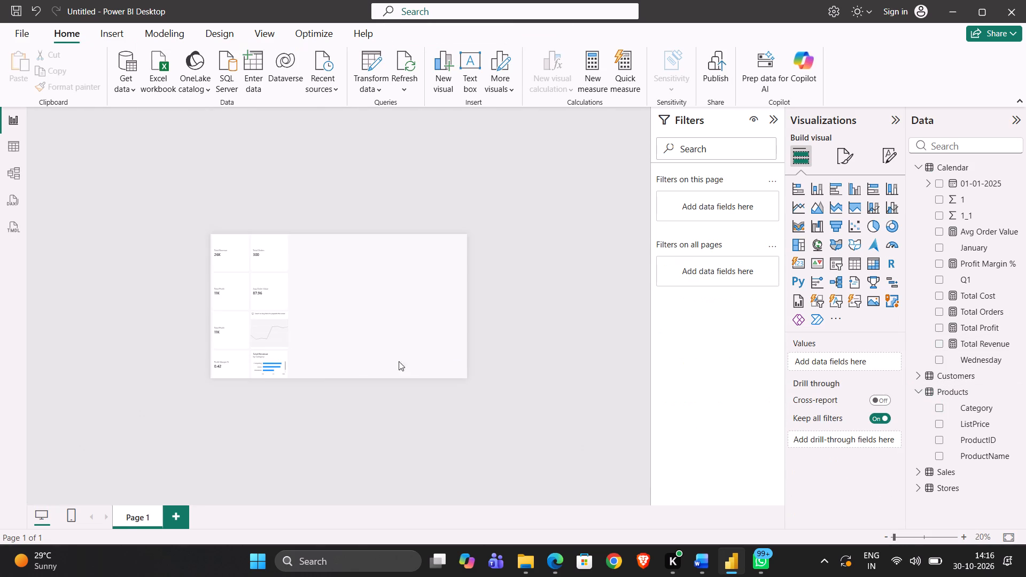
click(284, 369)
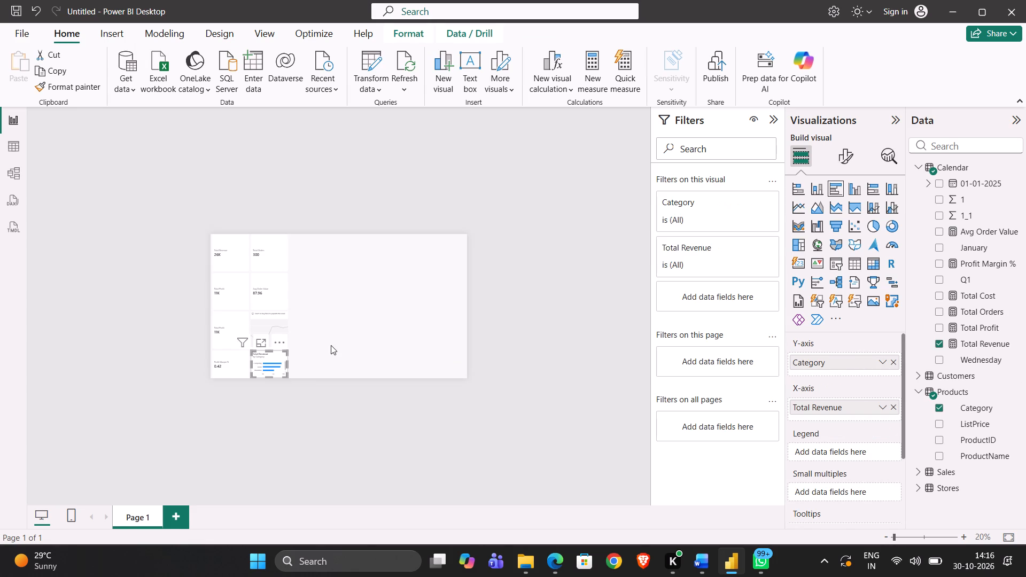
scroll(327, 383, down, 1)
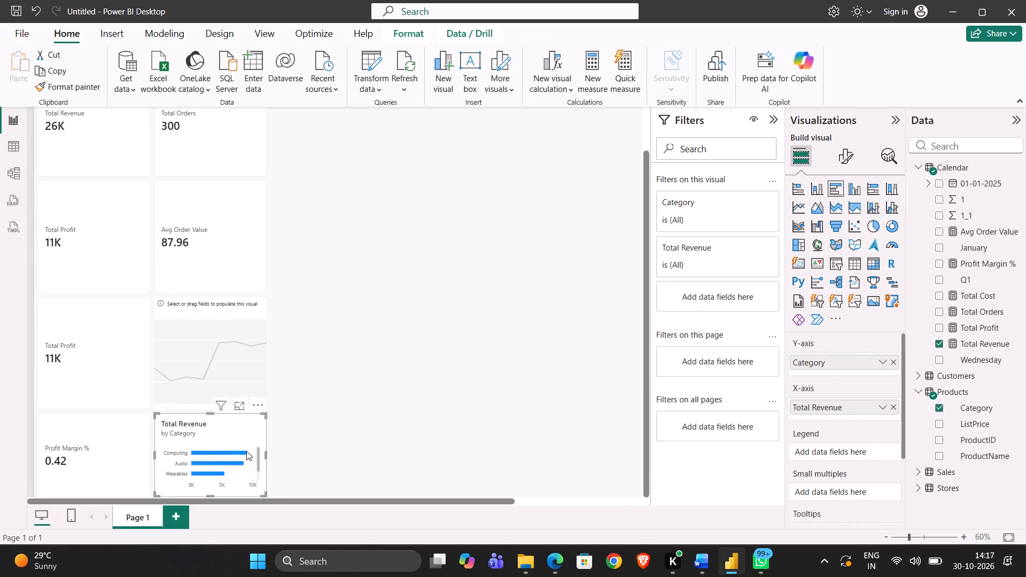
drag(227, 441, 455, 210)
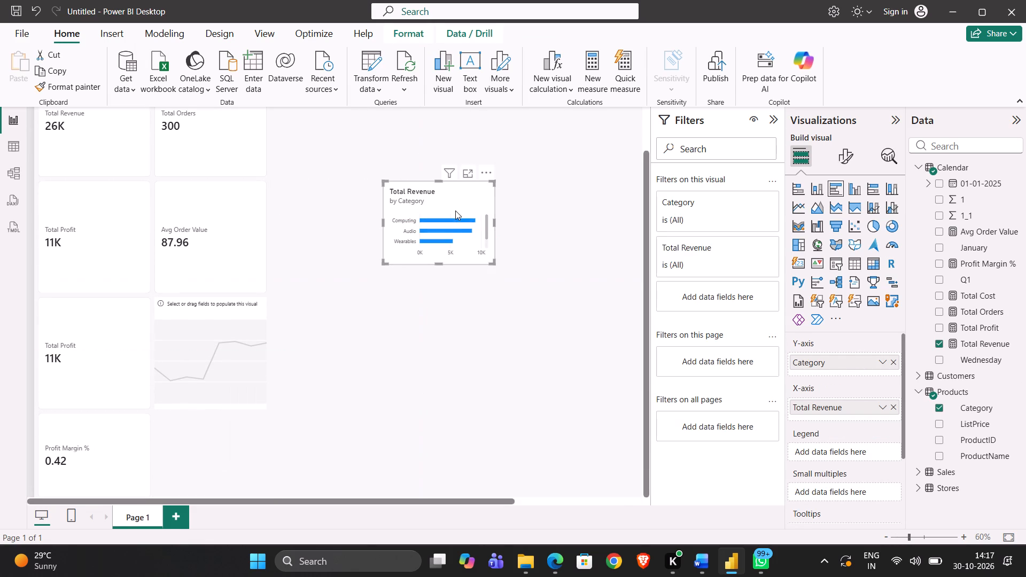
drag(492, 262, 553, 368)
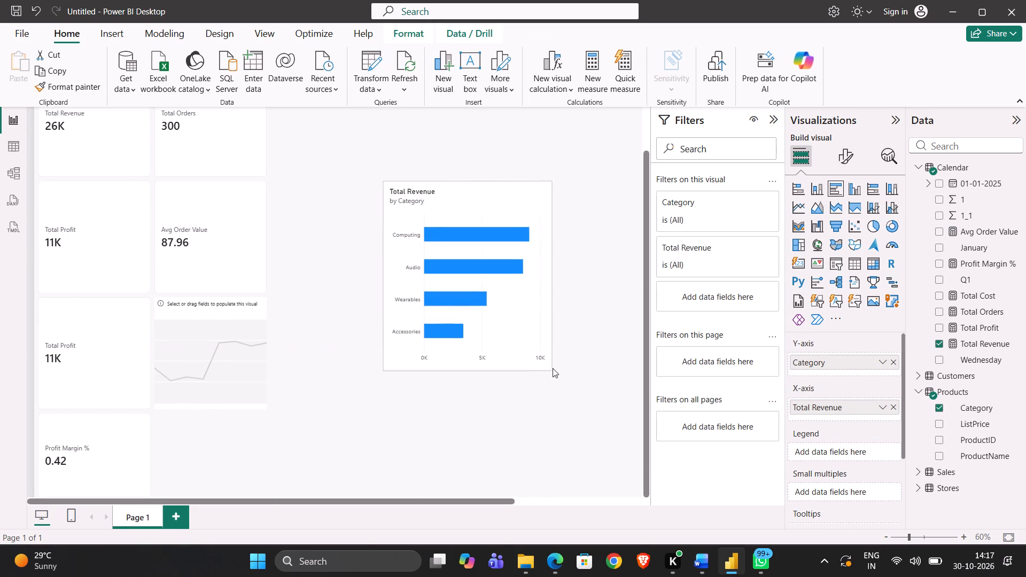
drag(553, 368, 614, 369)
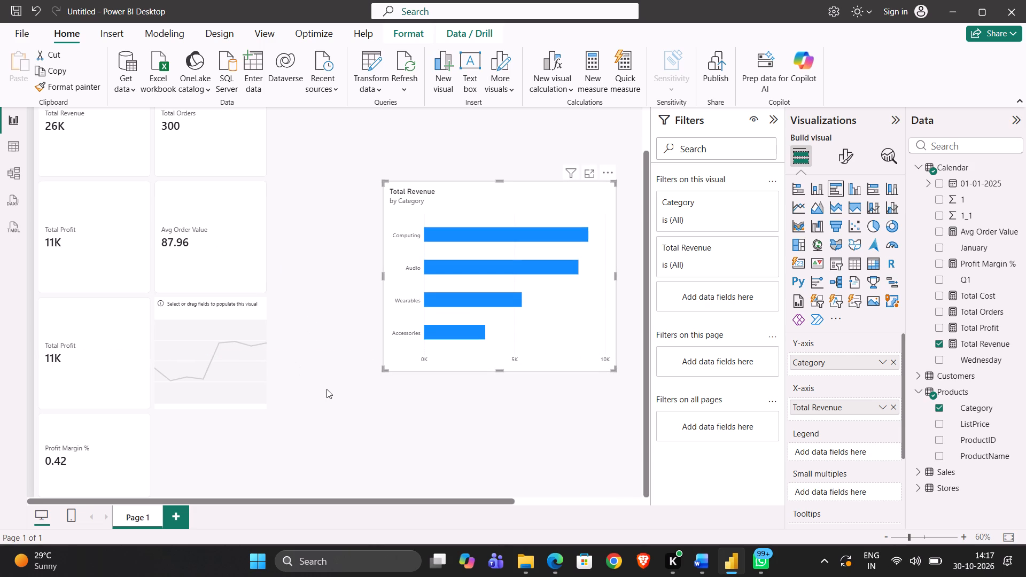
drag(327, 389, 366, 426)
drag(366, 426, 353, 414)
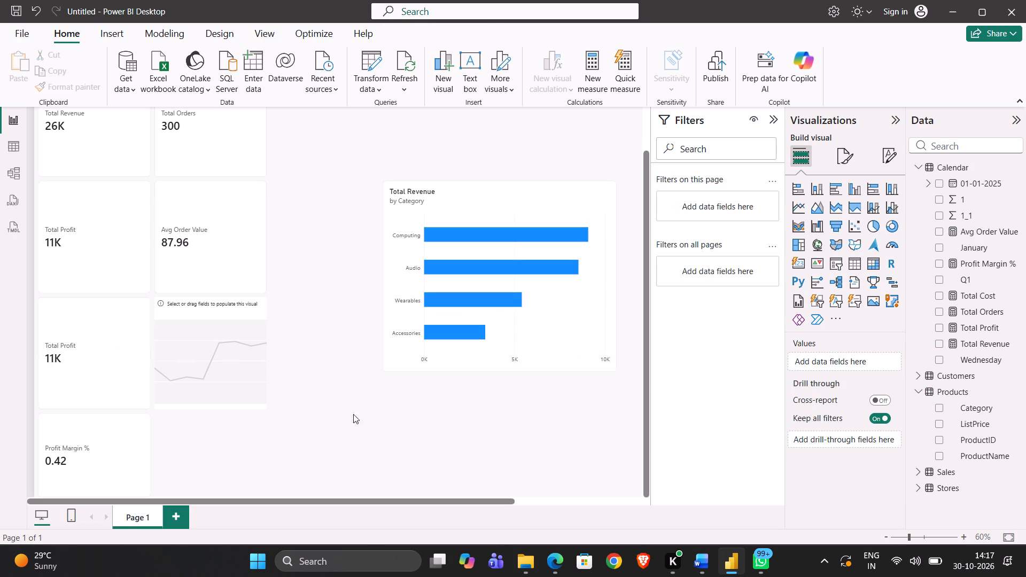
drag(353, 414, 339, 402)
Add a clustered column chart with StoreName from Stores on the X-axis and Total Profit on the Y-axis.
click(860, 188)
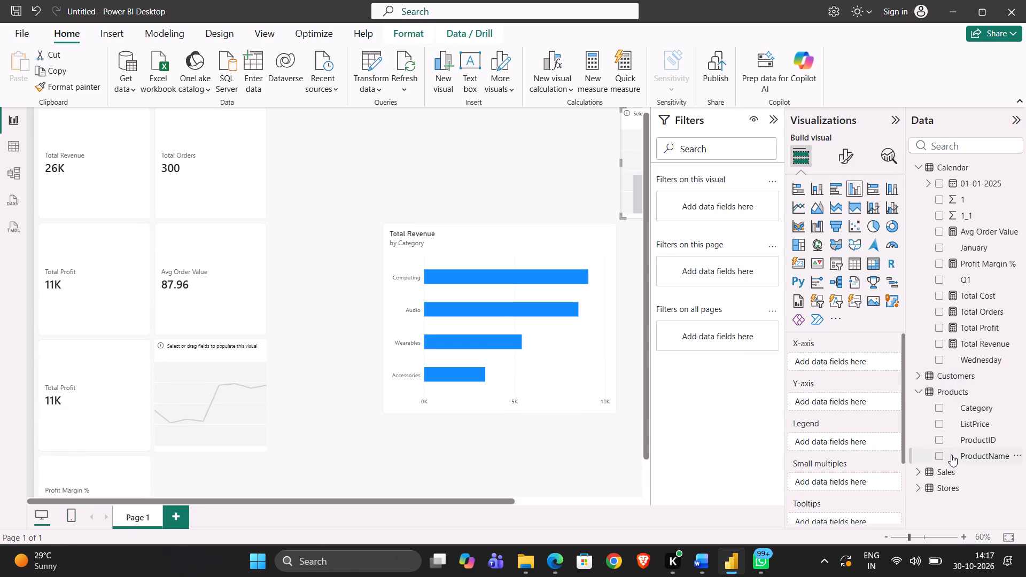
click(916, 474)
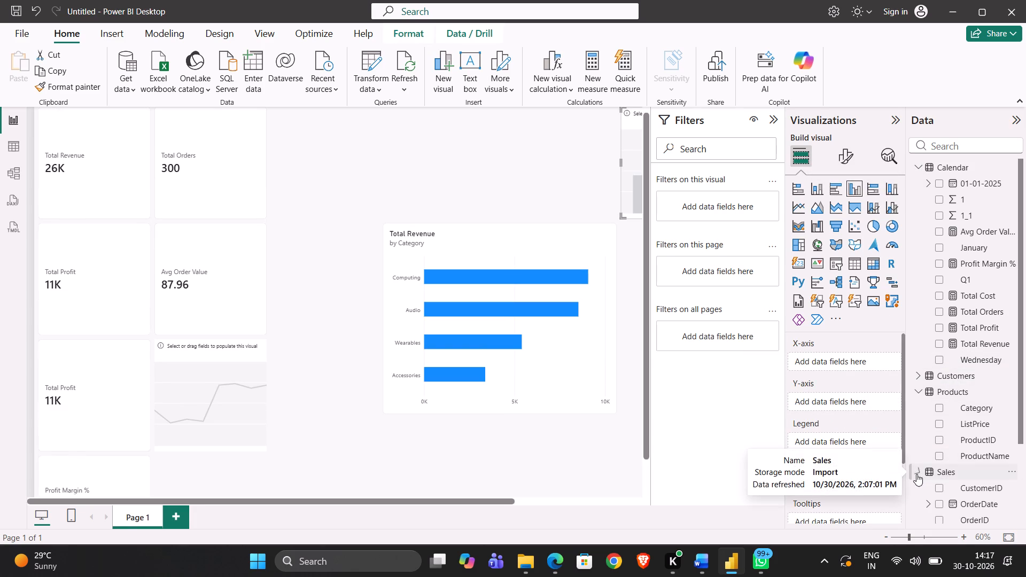
scroll(980, 498, down, 2)
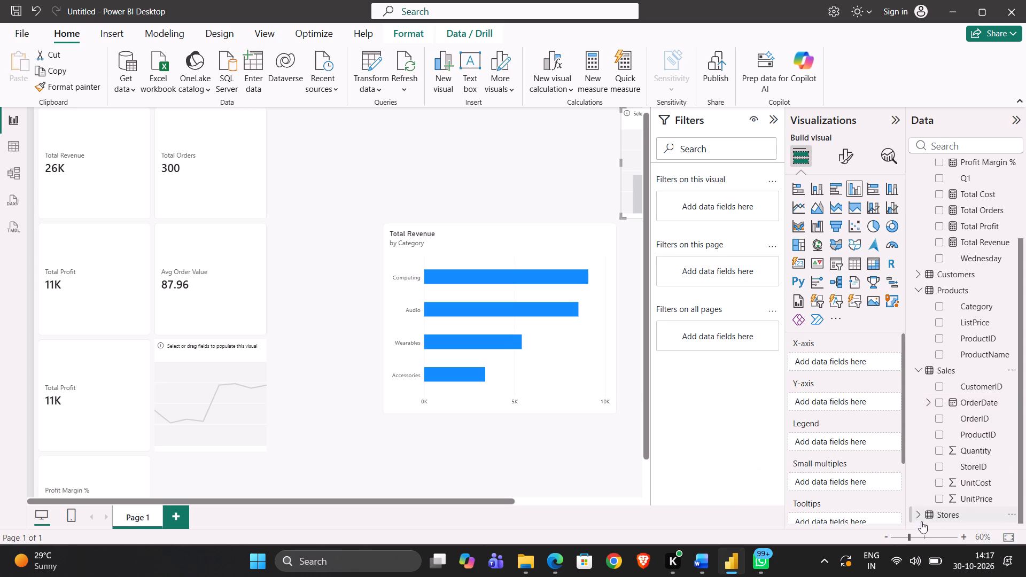
click(920, 516)
scroll(963, 508, down, 2)
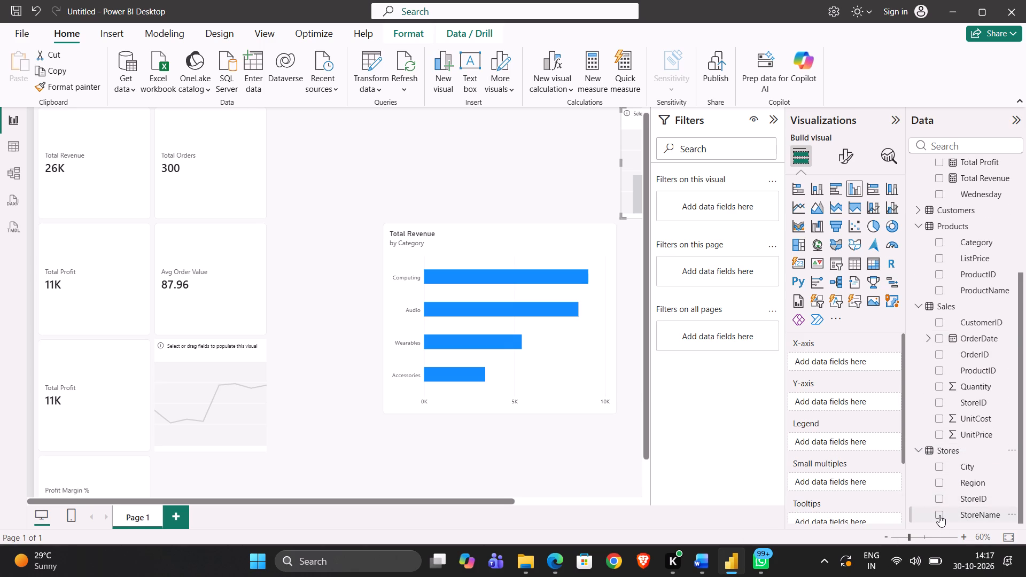
click(939, 515)
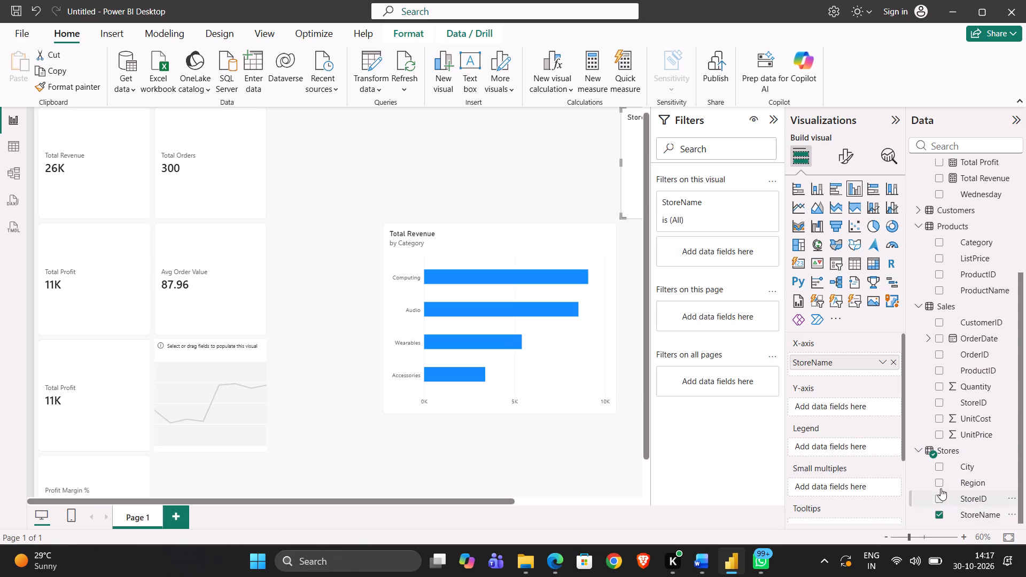
scroll(971, 203, up, 1)
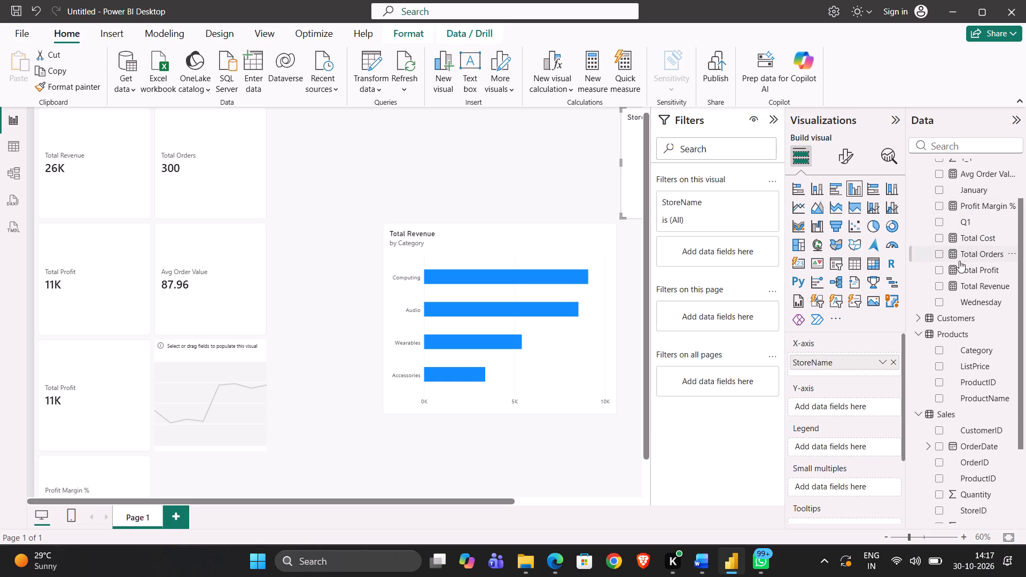
click(941, 268)
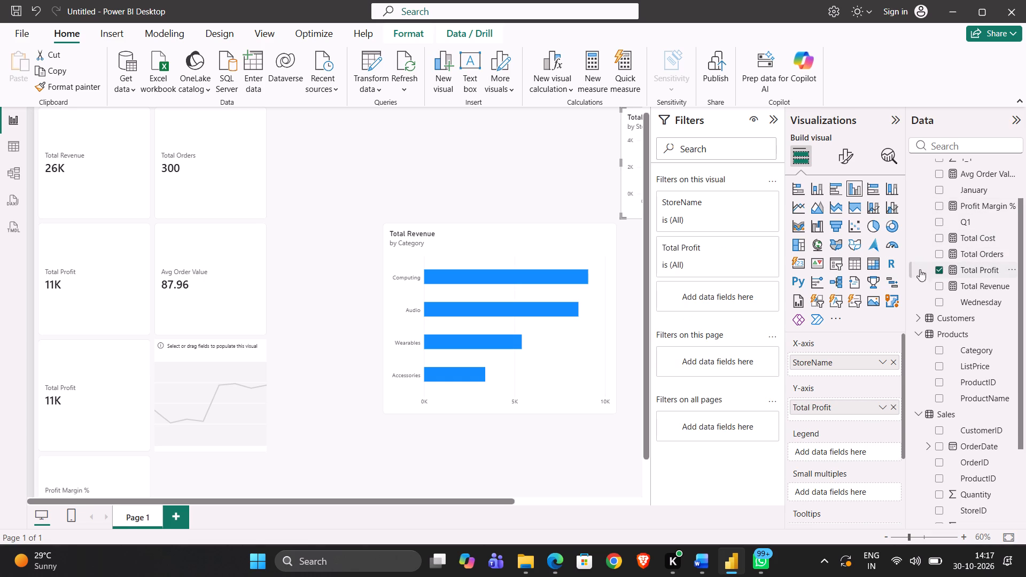
click(525, 192)
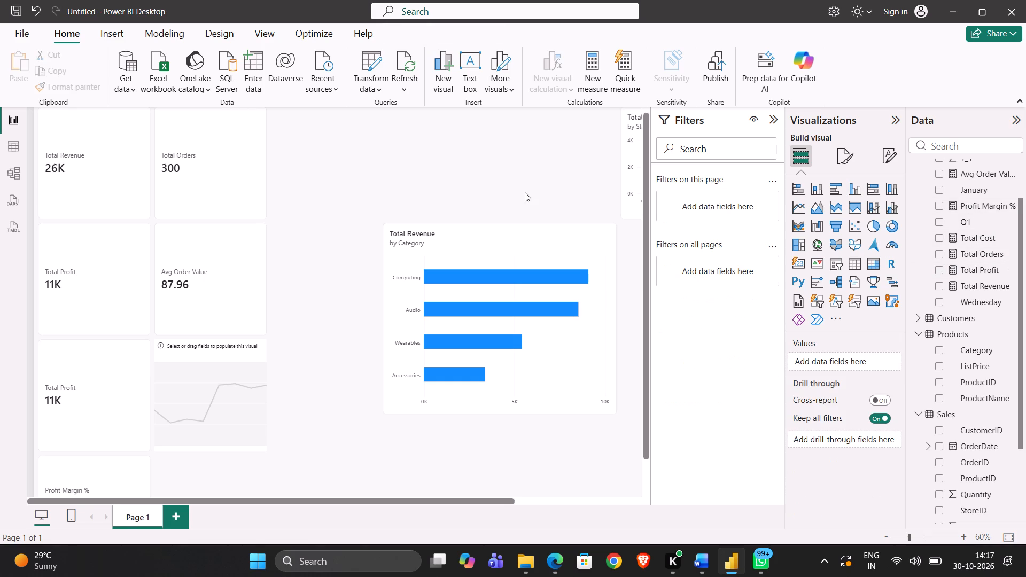
Shift the Total Revenue by Category chart down and place the Total Profit by StoreName chart above it.
drag(514, 300, 517, 307)
drag(517, 307, 510, 363)
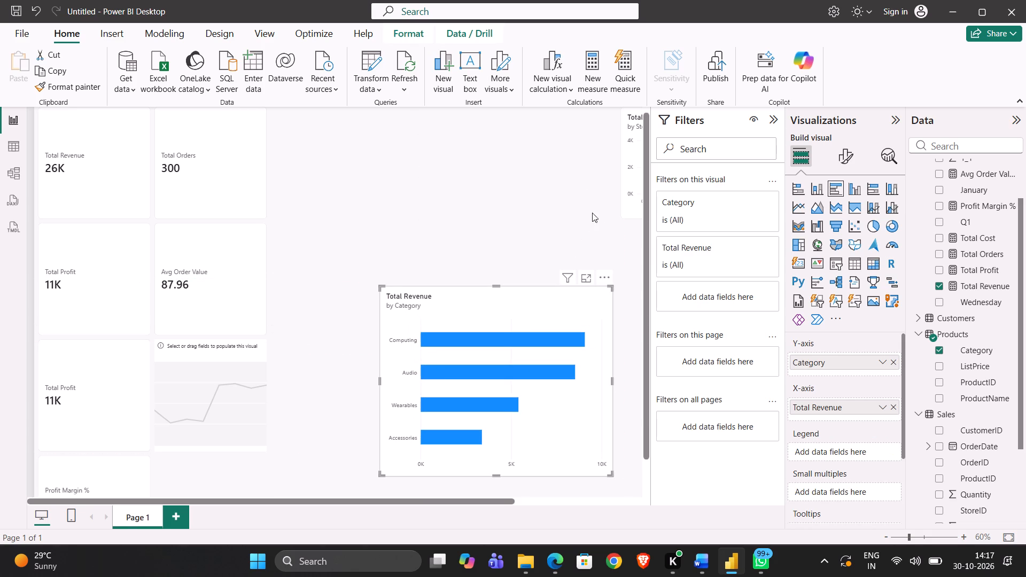
drag(628, 180, 458, 198)
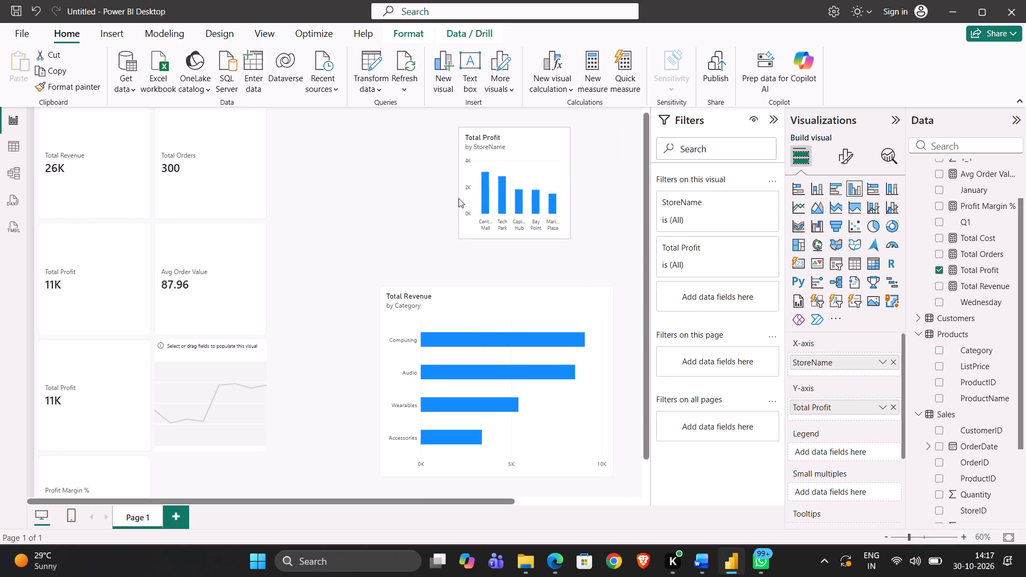
drag(458, 198, 443, 205)
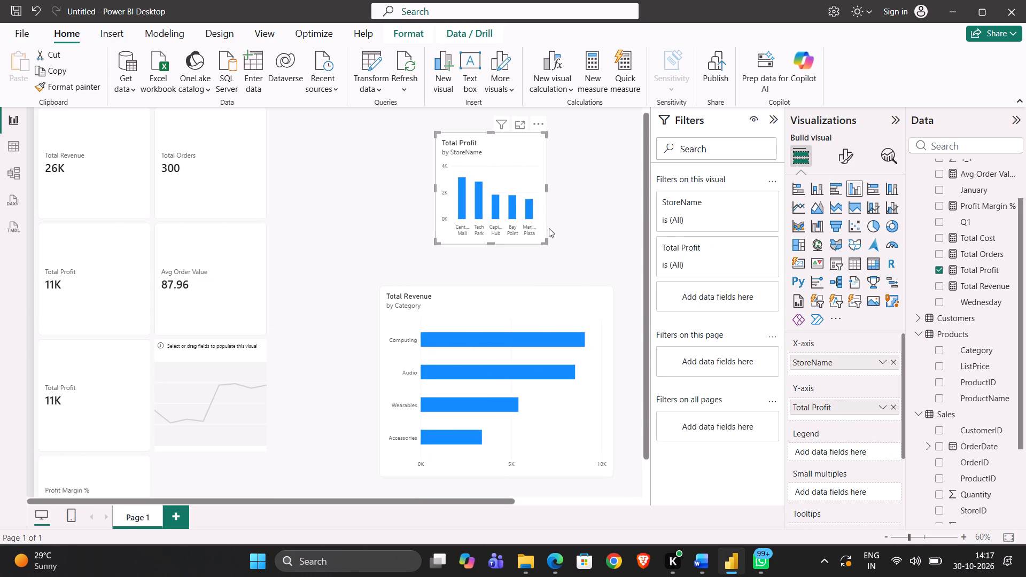
Enlarge the Total Profit by StoreName column chart to fill the space between the cards and the bar chart's far edge, then deselect it.
drag(542, 240, 583, 257)
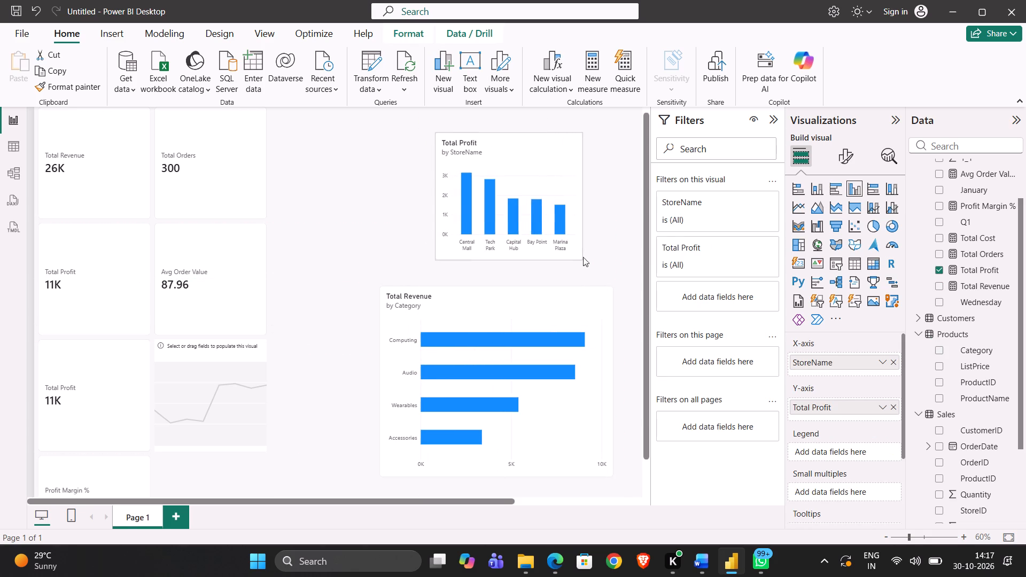
drag(583, 257, 591, 271)
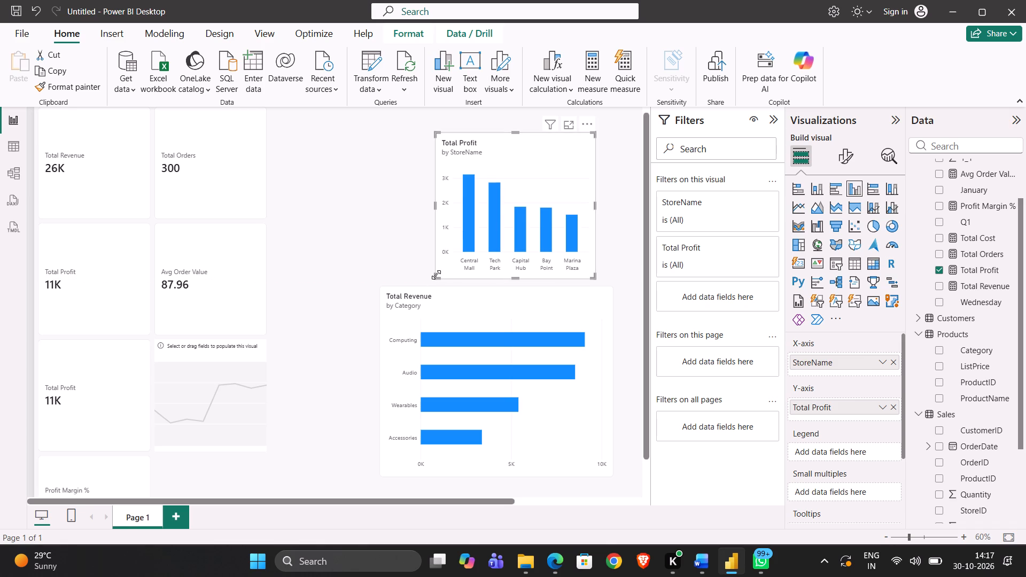
drag(436, 275, 387, 274)
click(341, 267)
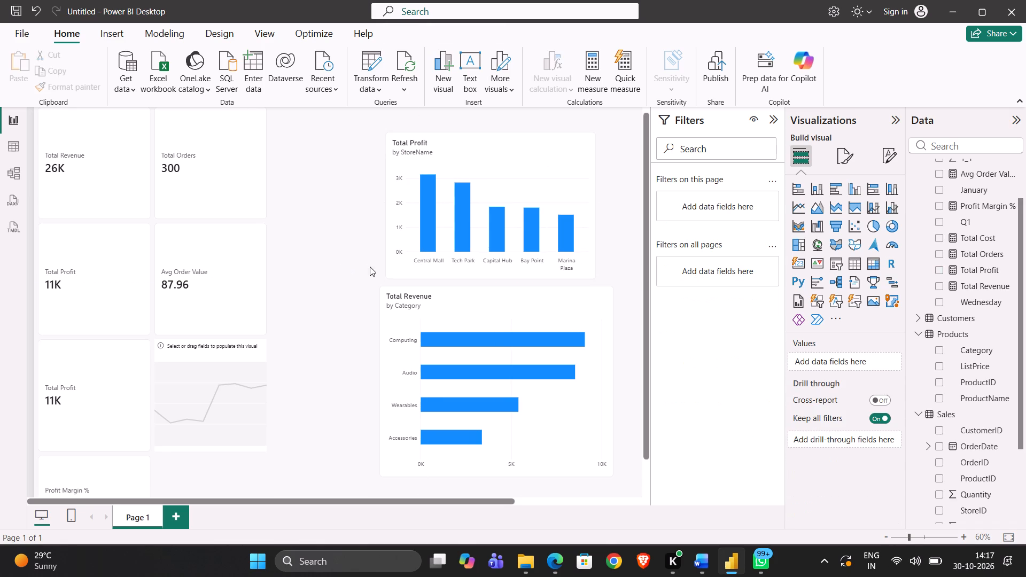
click(382, 268)
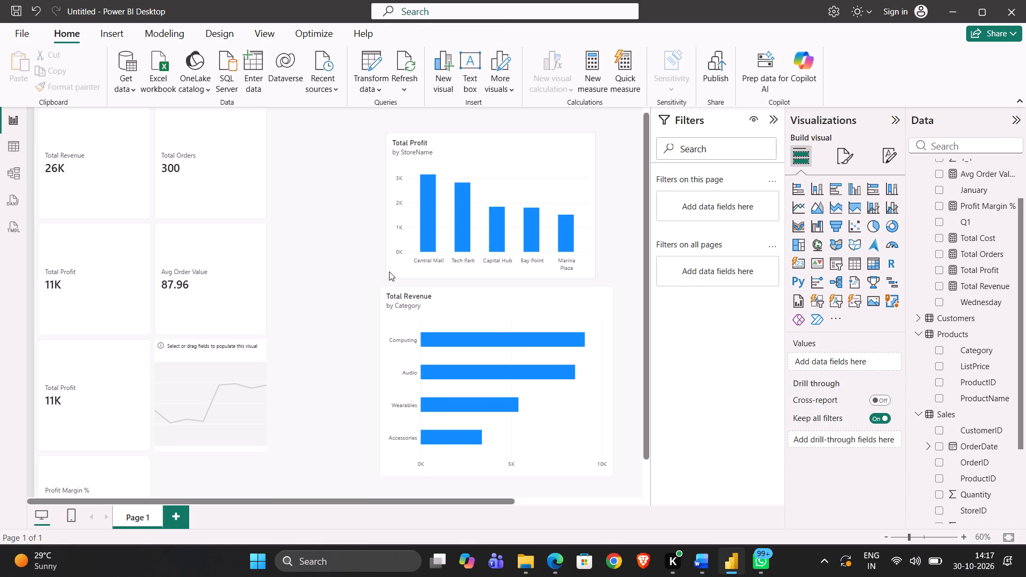
click(389, 271)
drag(389, 276, 353, 275)
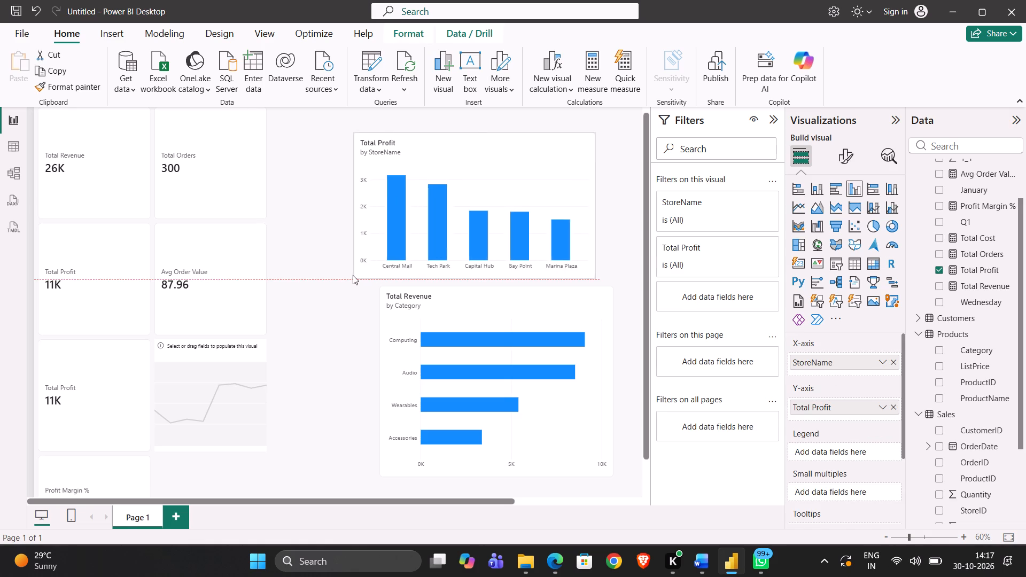
drag(353, 275, 292, 275)
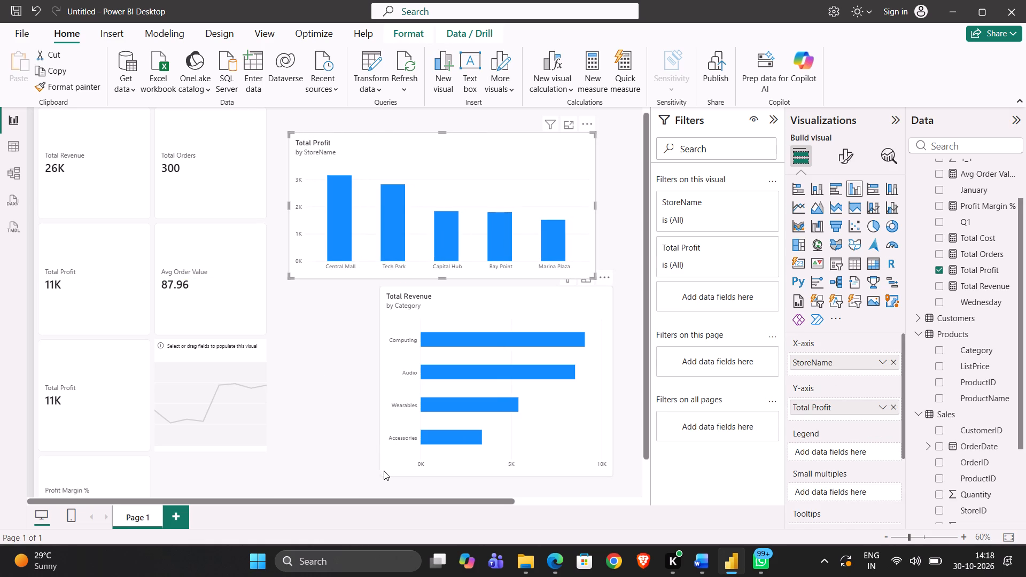
click(313, 387)
scroll(313, 387, down, 1)
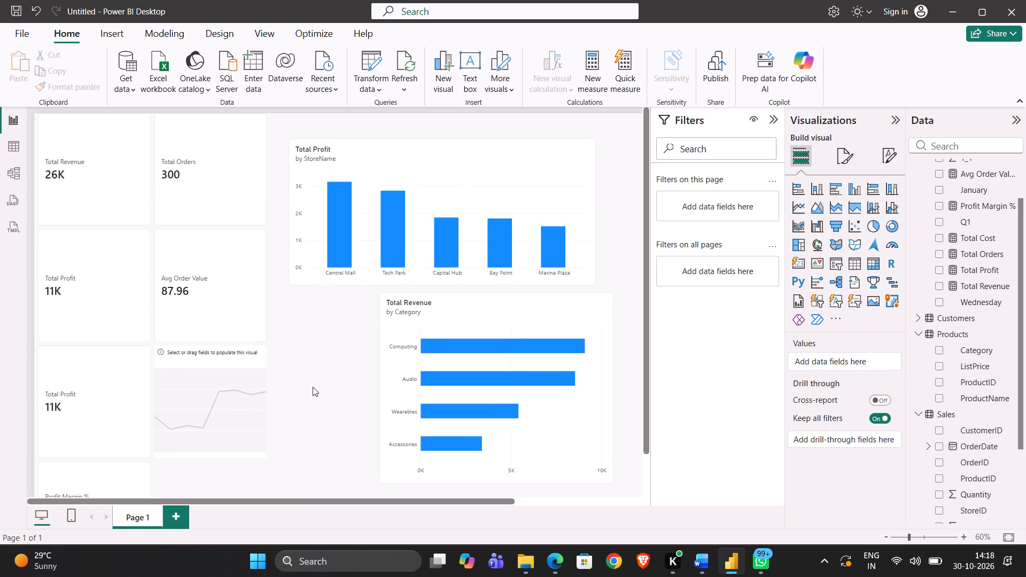
Narrow the Total Revenue by Category bar chart from its card-facing edge to free space beside it, then deselect it.
scroll(326, 436, down, 3)
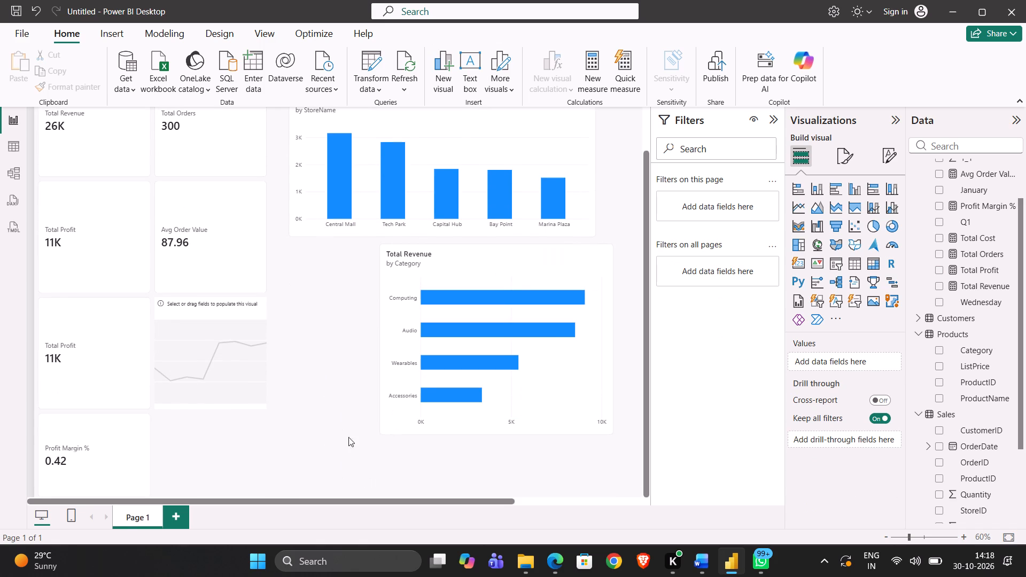
click(382, 432)
drag(382, 431, 413, 430)
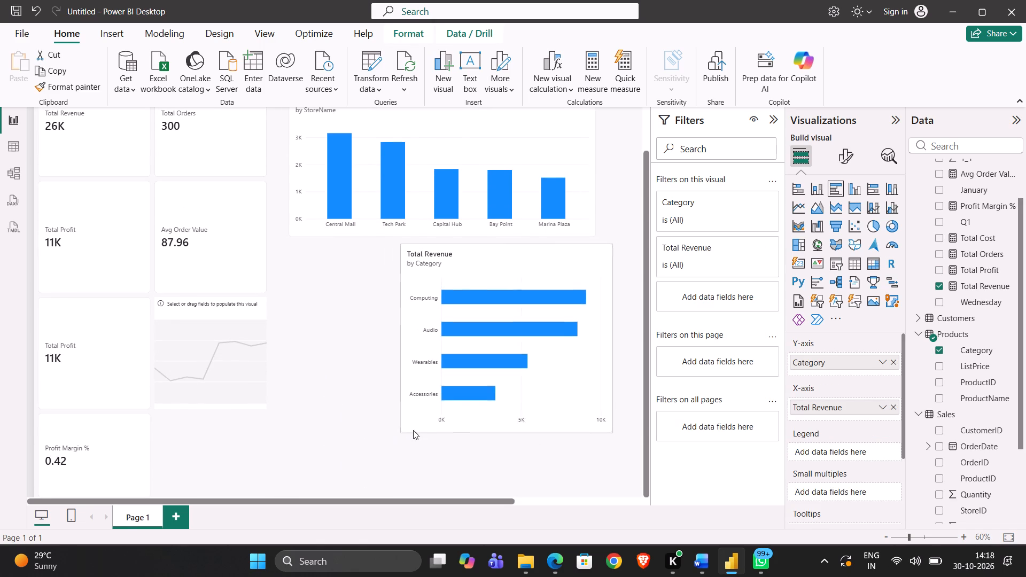
drag(413, 430, 462, 427)
click(338, 368)
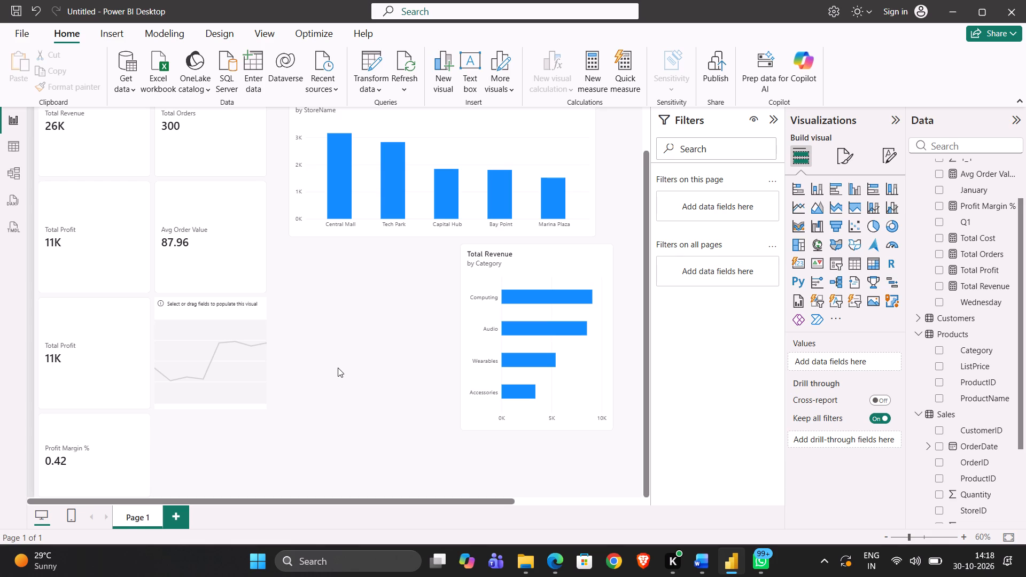
Add a donut chart with Segment from Customers as the legend and Total Revenue as the values.
scroll(372, 366, up, 3)
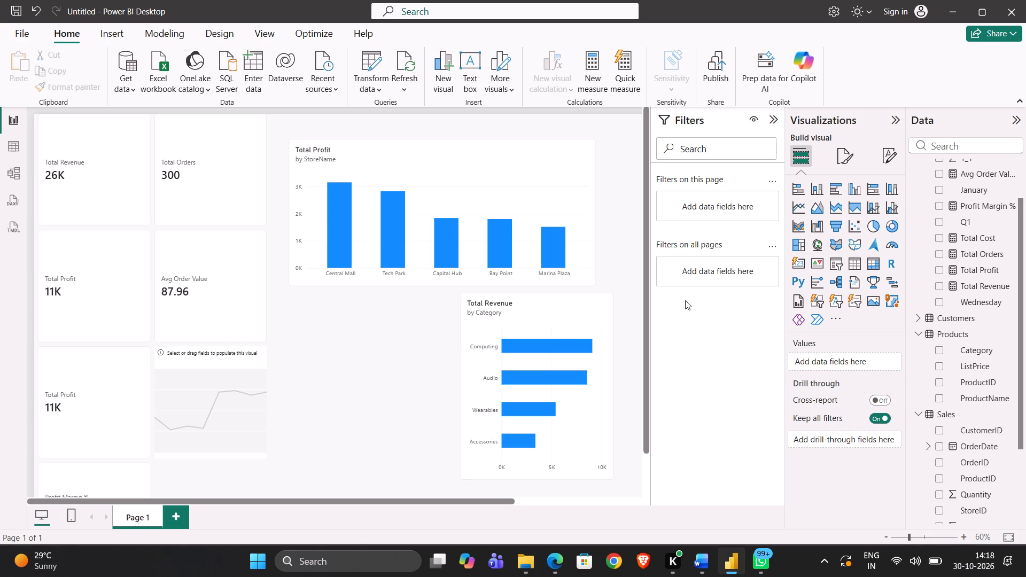
click(896, 225)
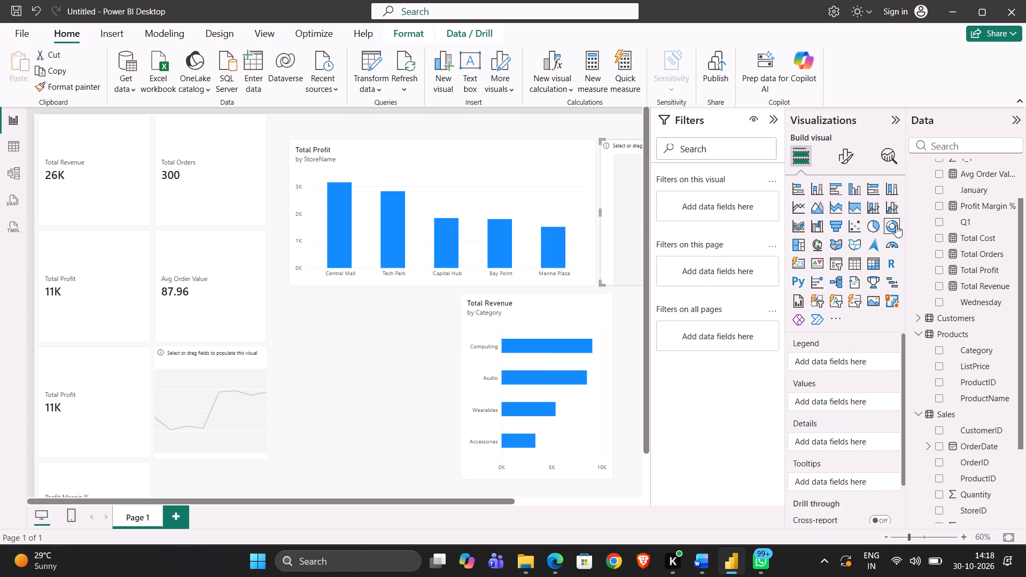
scroll(963, 359, down, 3)
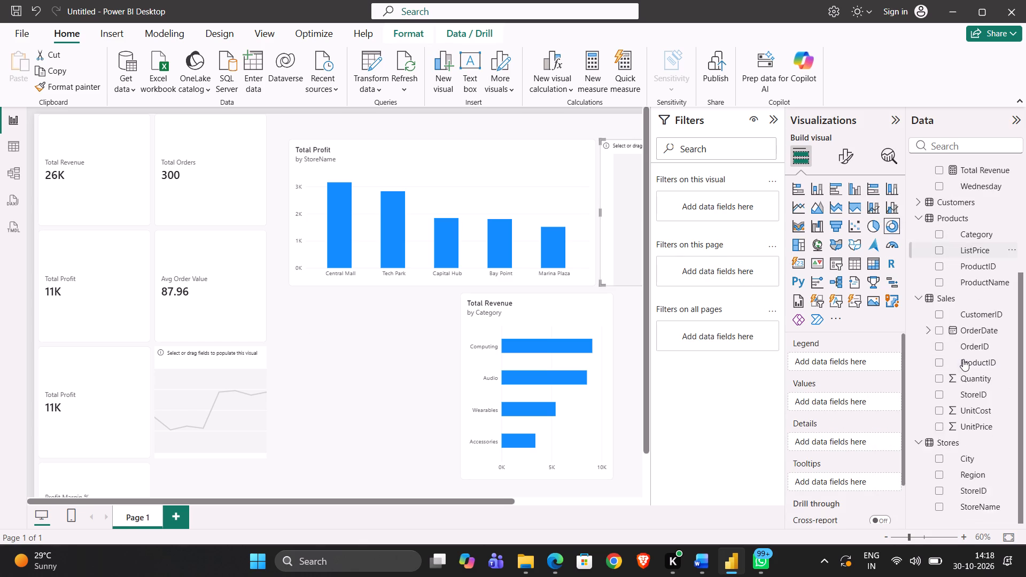
scroll(963, 359, down, 3)
scroll(963, 359, up, 5)
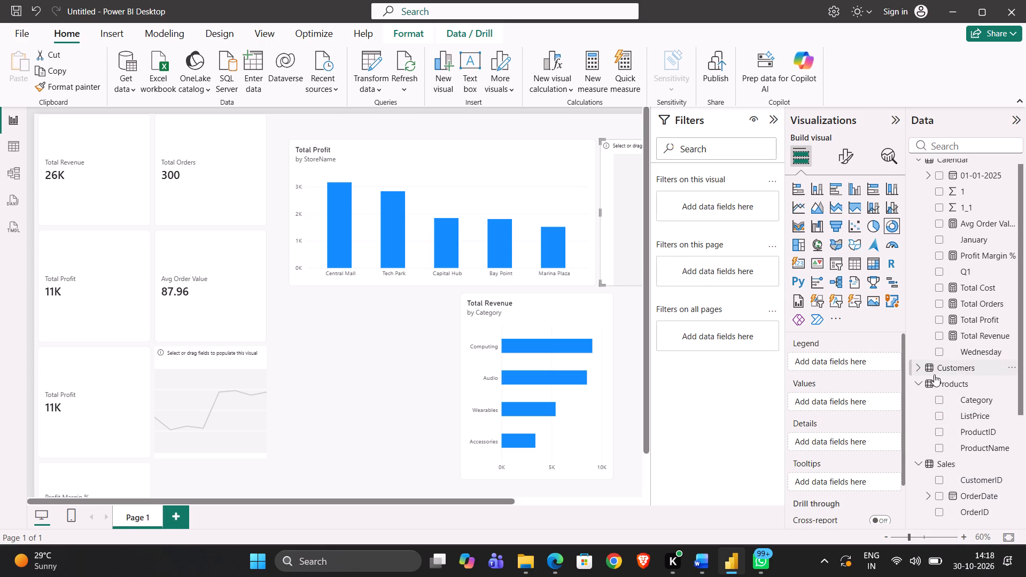
click(918, 368)
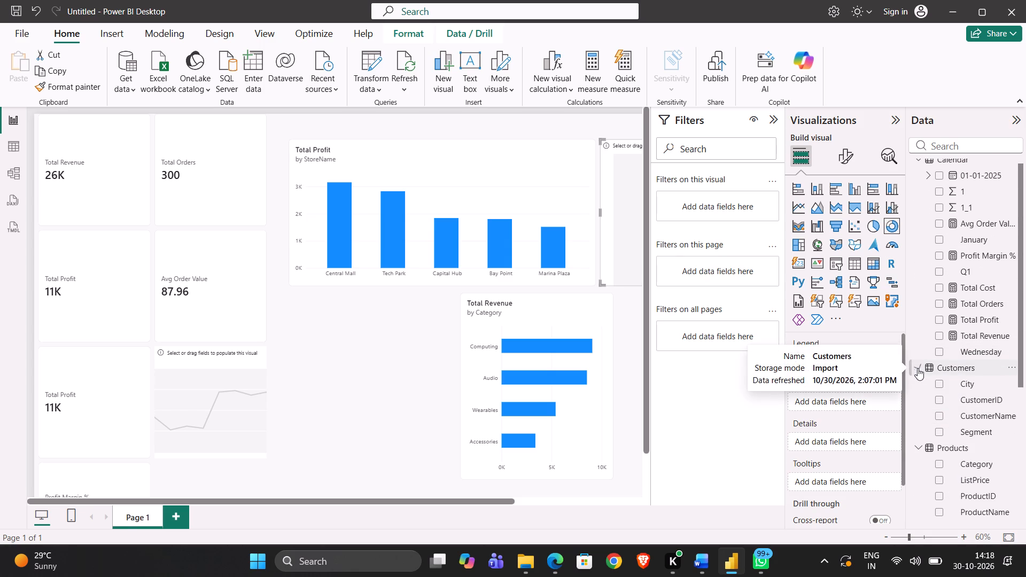
click(937, 430)
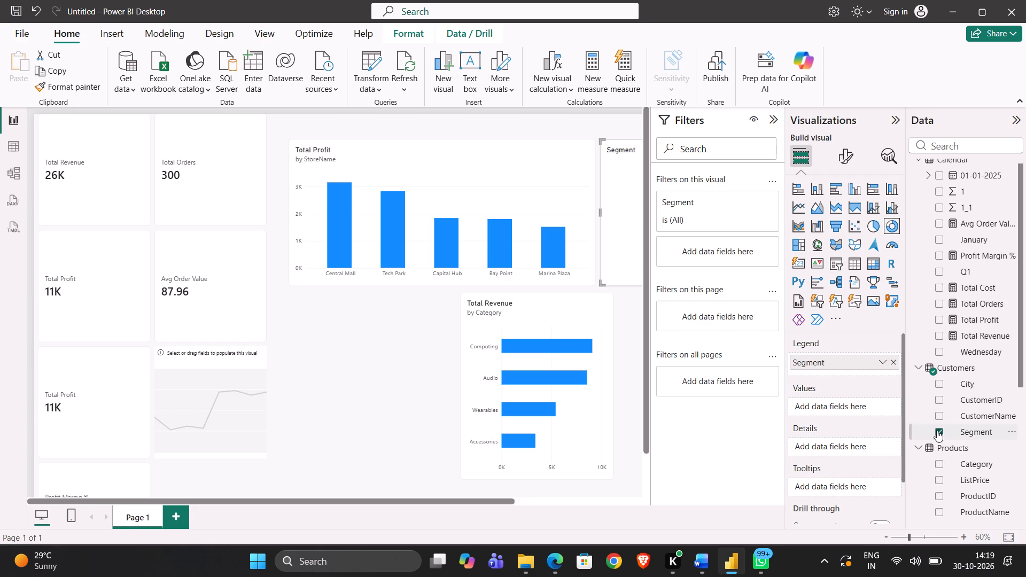
click(940, 337)
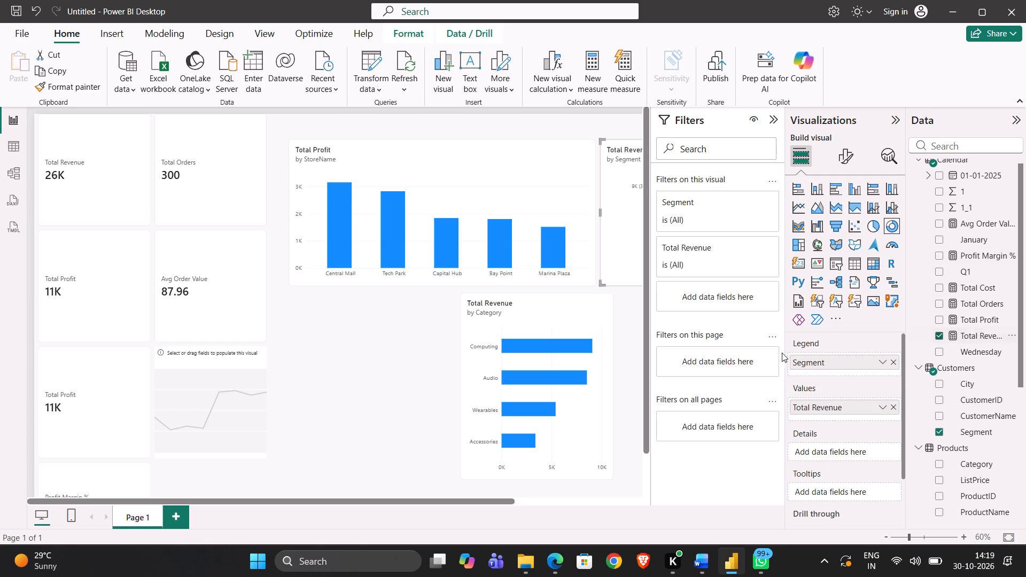
Move the Total Revenue by Segment donut chart between the cards and the bar chart, shrinking it to fit without overlap.
drag(619, 270, 288, 459)
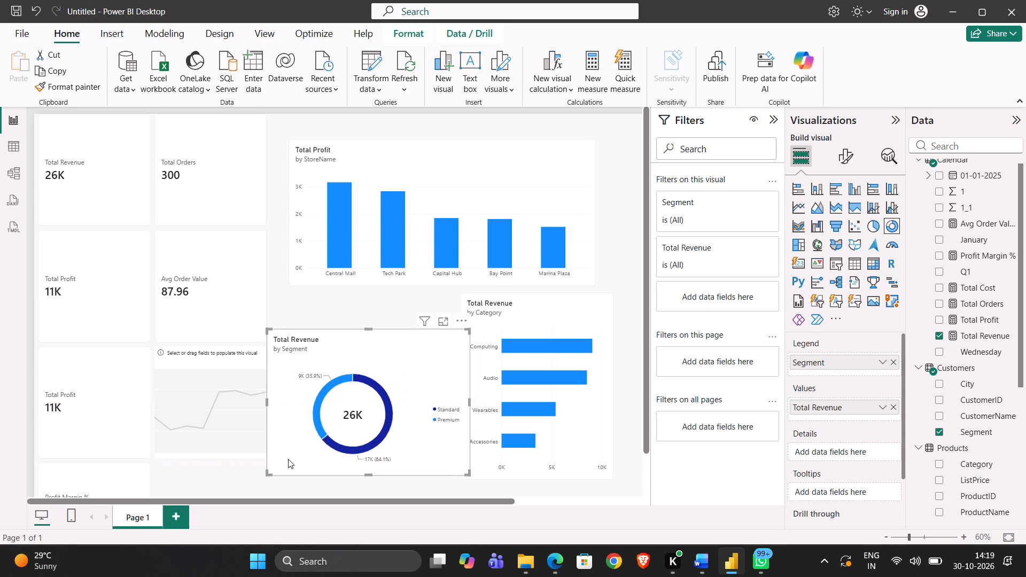
drag(467, 470, 436, 458)
drag(396, 432, 407, 437)
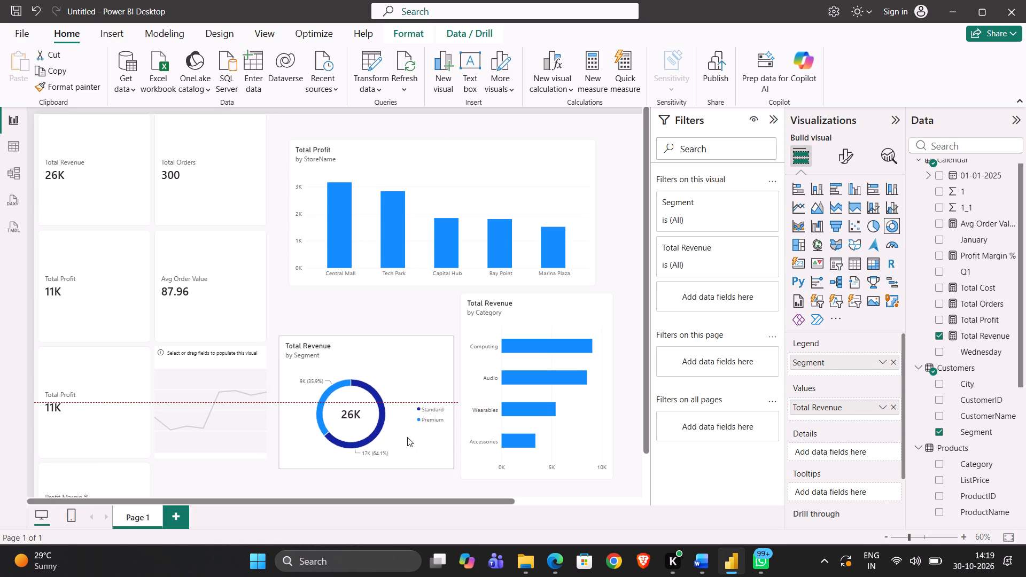
drag(407, 437, 409, 436)
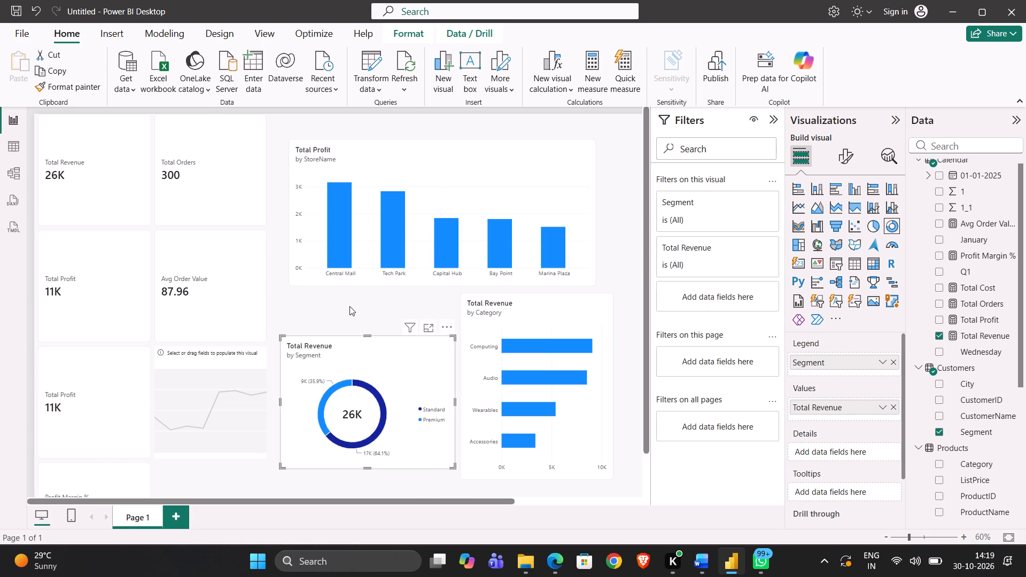
click(346, 302)
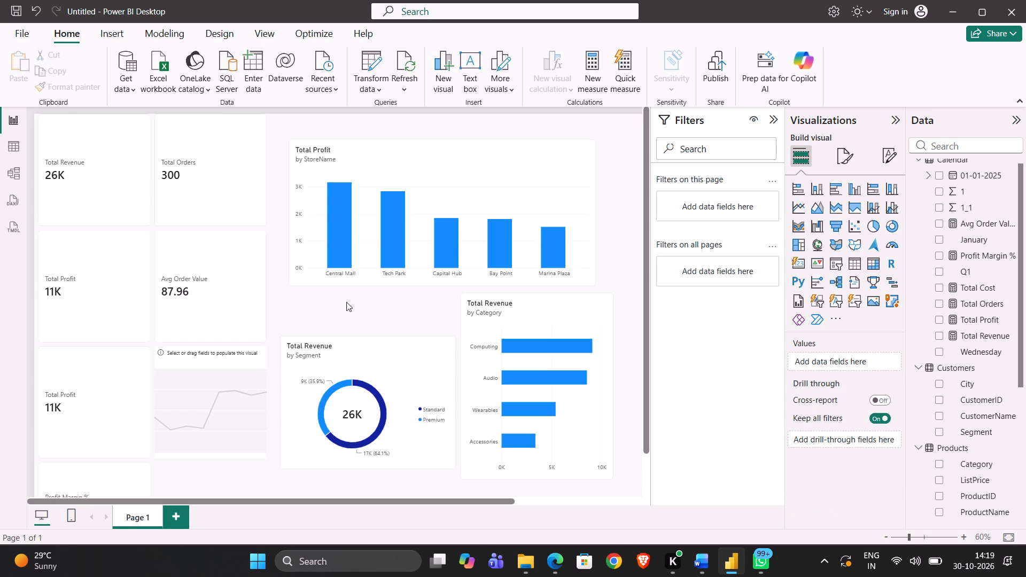
Add a table visual with the columns Total Profit, Total Revenue, Profit Margin % and ProductName from Products.
scroll(346, 302, down, 1)
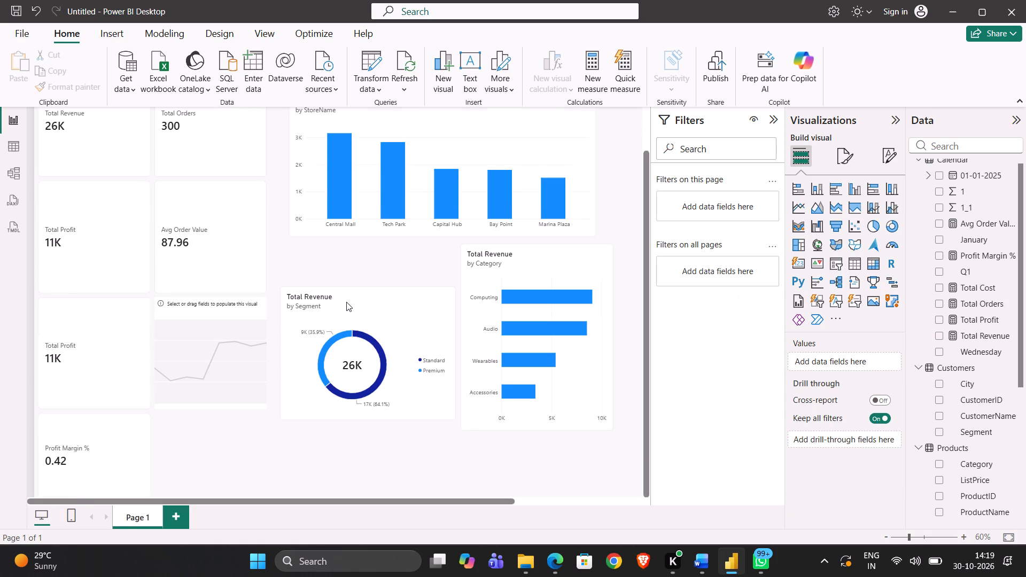
scroll(346, 302, down, 5)
click(544, 470)
click(854, 265)
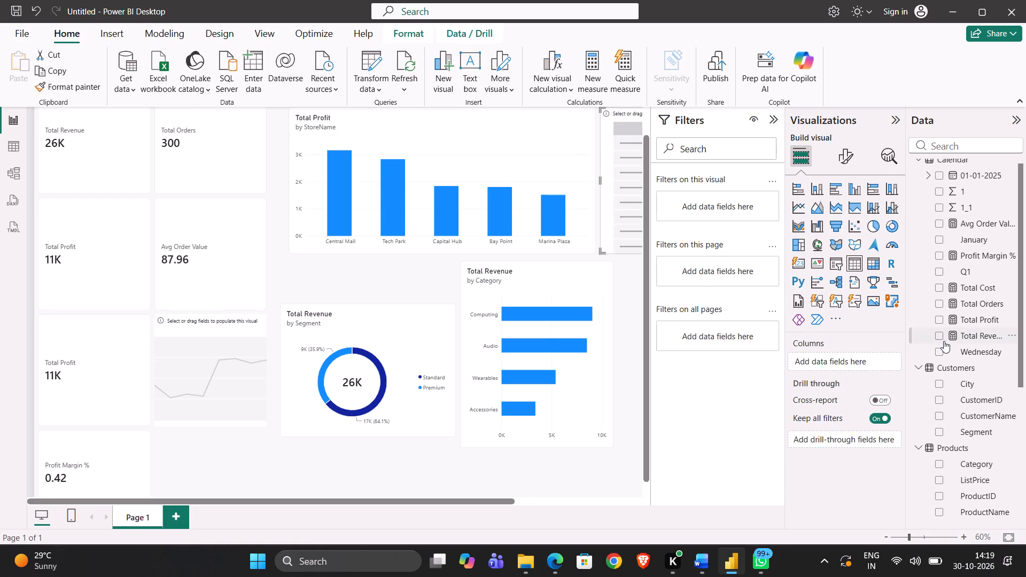
click(938, 320)
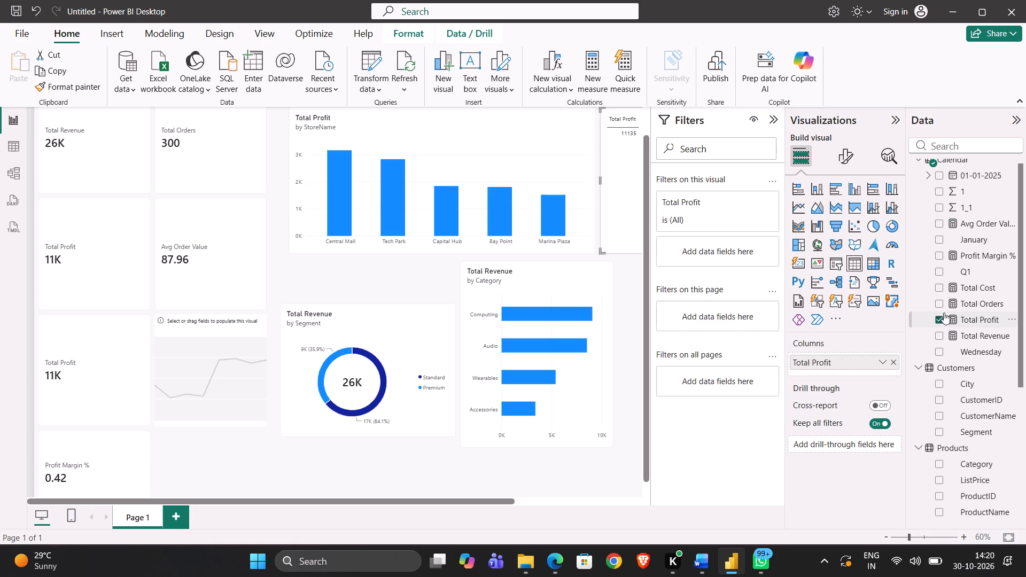
click(938, 336)
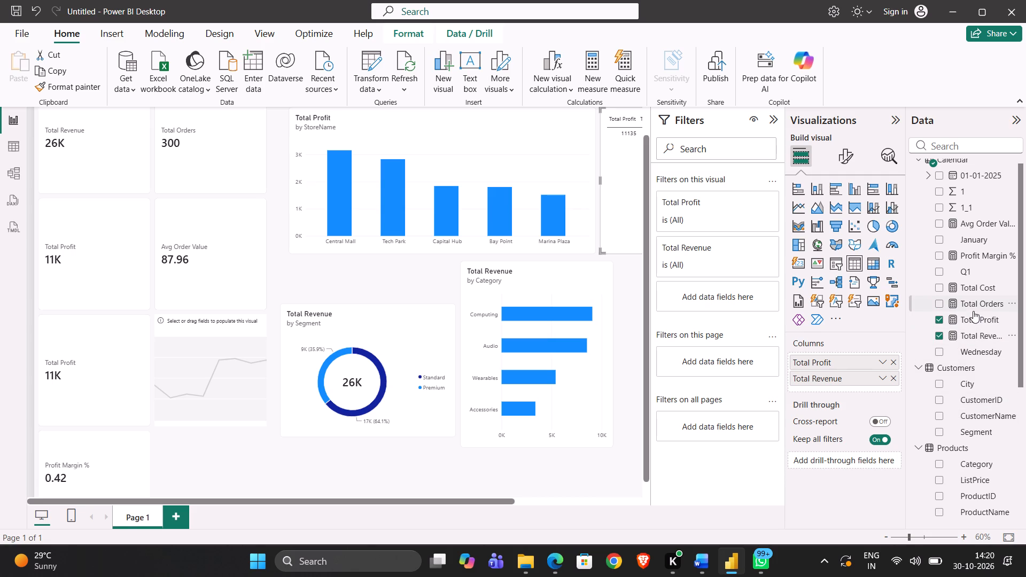
click(941, 255)
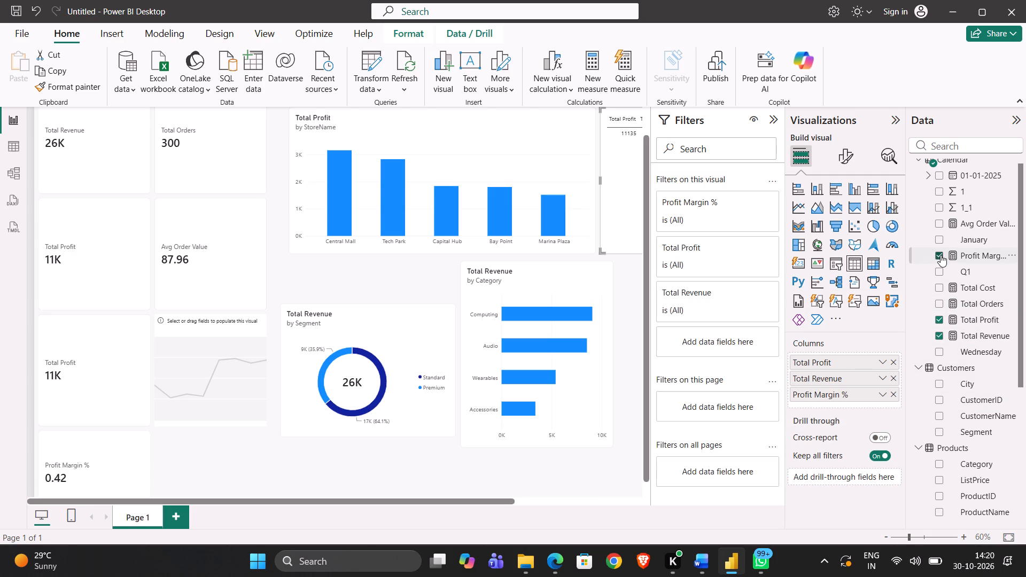
scroll(977, 476, down, 1)
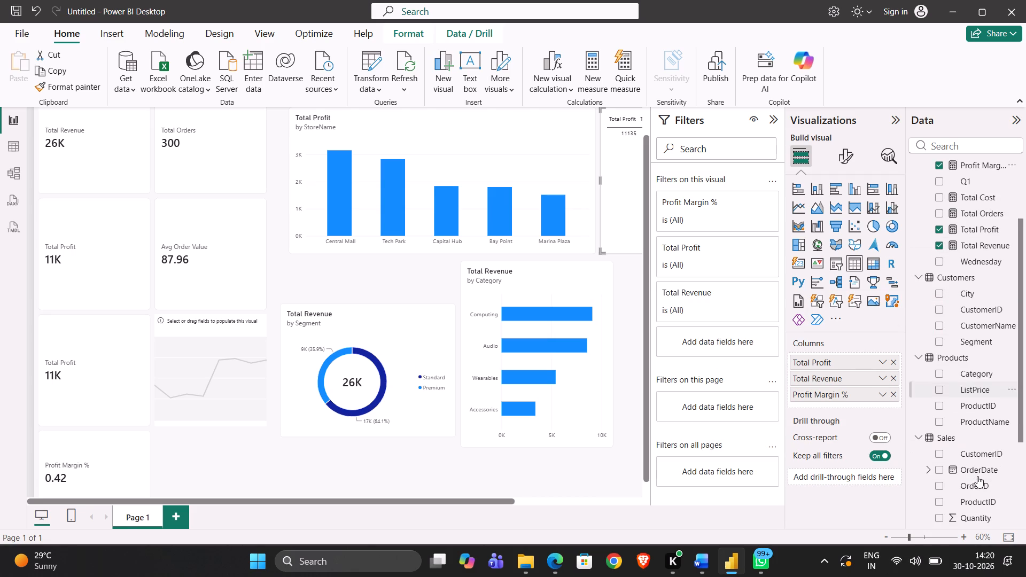
scroll(977, 476, down, 1)
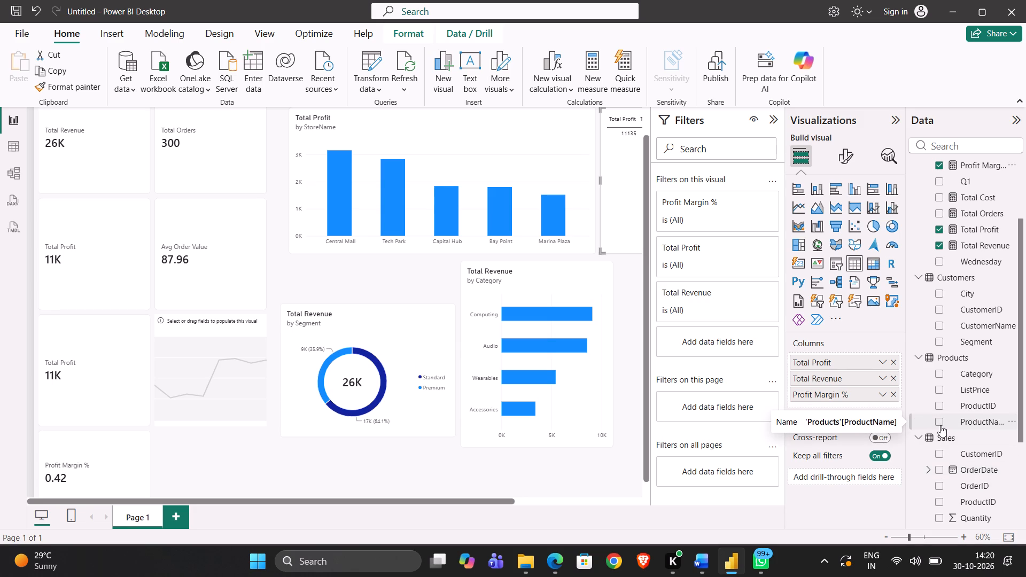
click(938, 419)
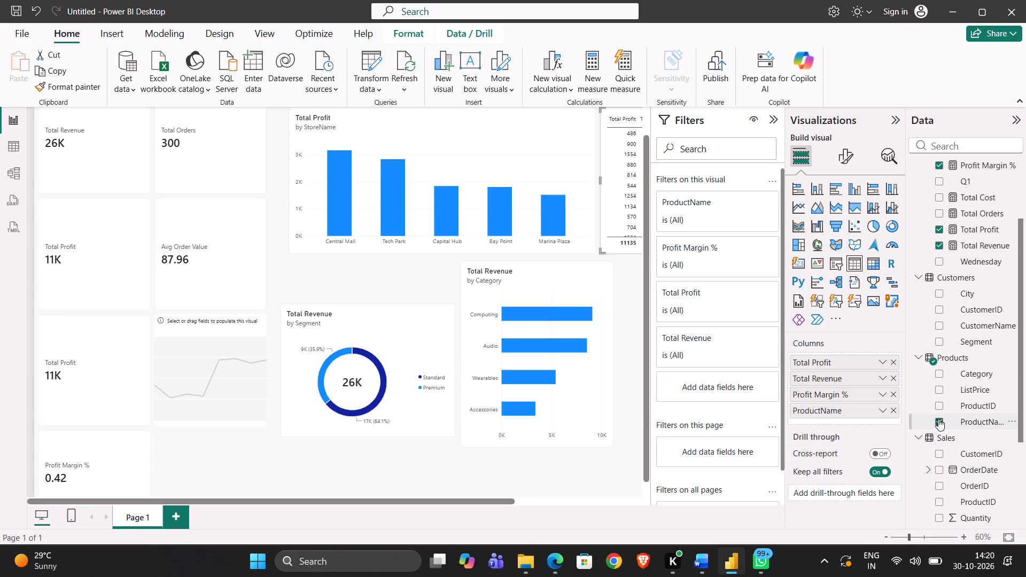
Shrink the Avg Order Value card in width and height, keeping it below the Total Orders card.
scroll(550, 330, down, 3)
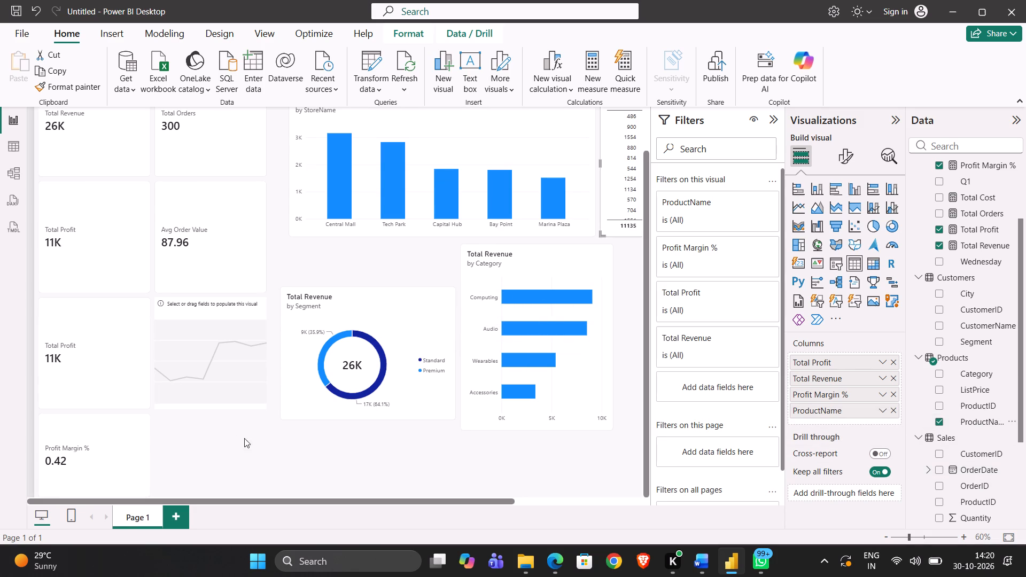
click(242, 246)
drag(266, 282, 260, 243)
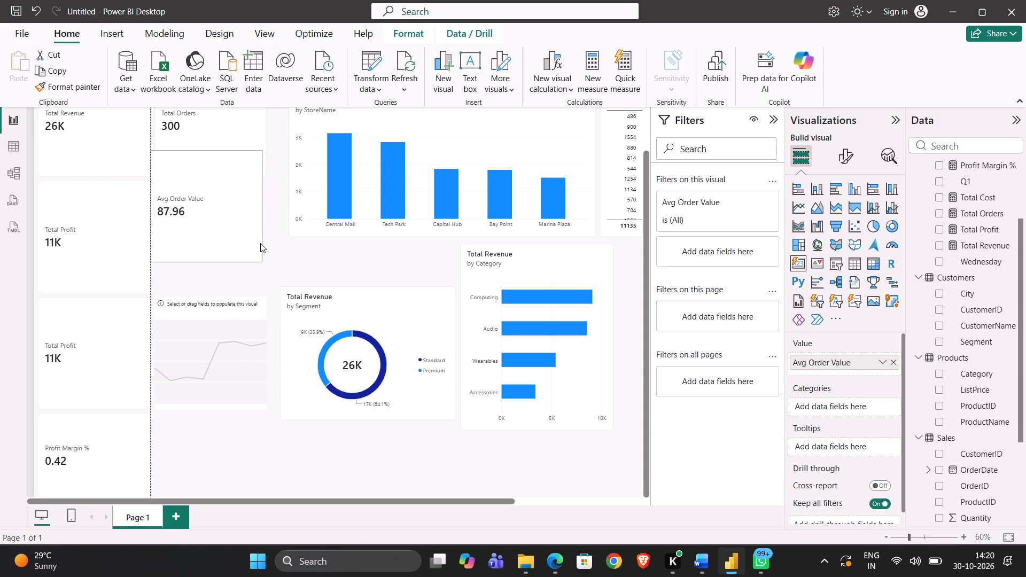
drag(260, 243, 271, 282)
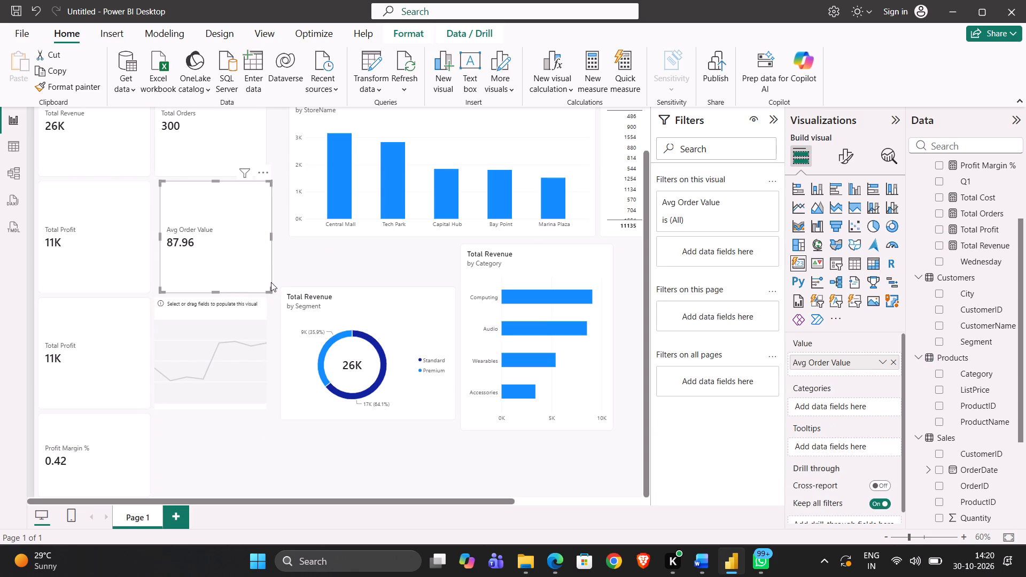
drag(268, 292, 255, 263)
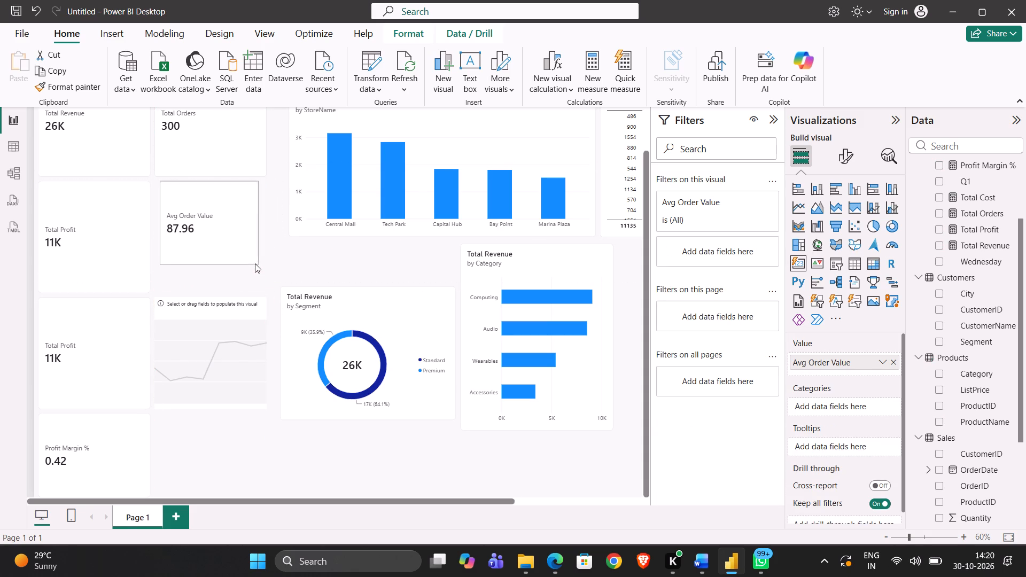
drag(255, 263, 253, 255)
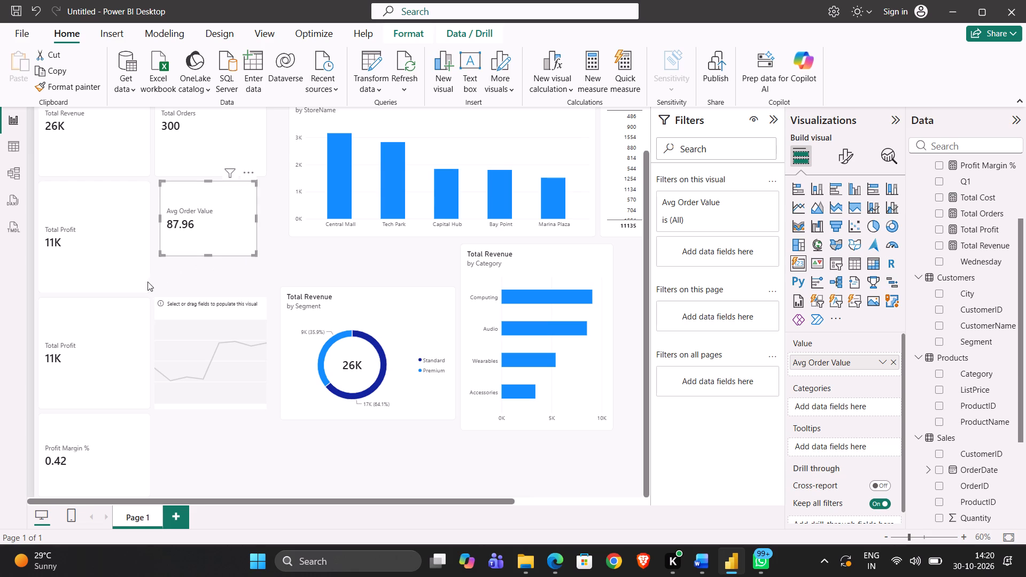
Shrink the Total Profit card beside Avg Order Value to about the same size as that card.
double_click(145, 285)
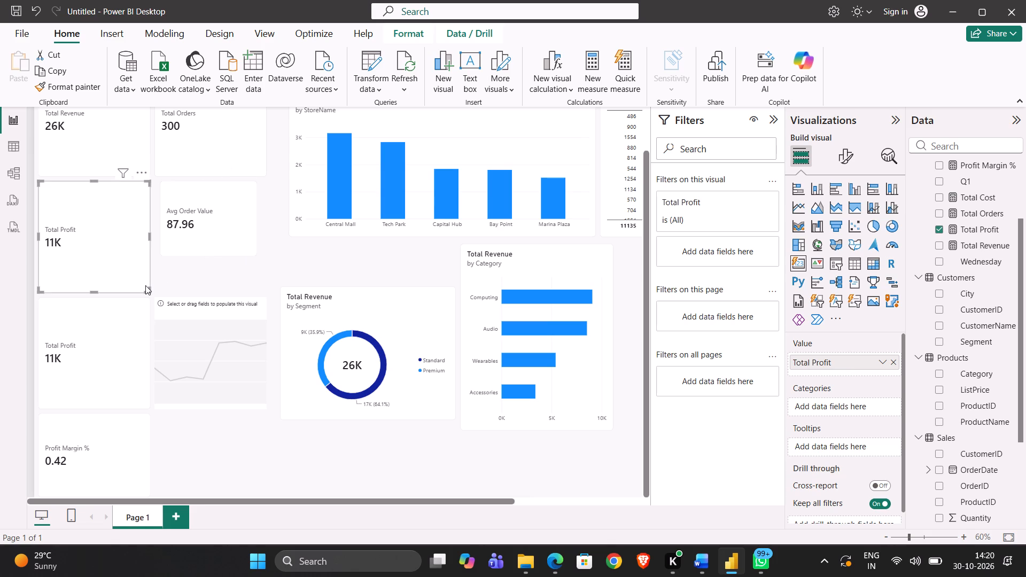
drag(146, 286, 151, 291)
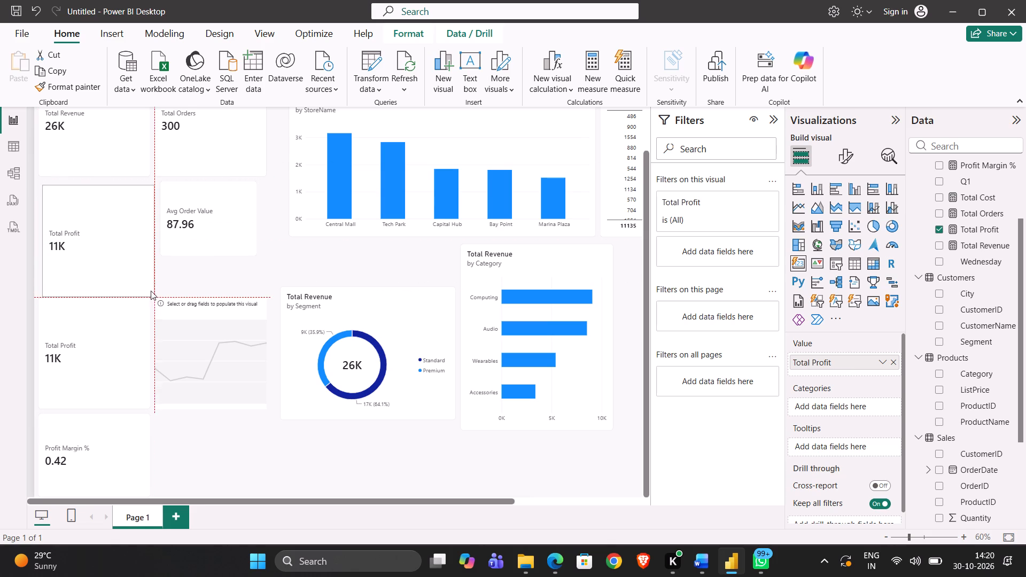
drag(151, 291, 151, 291)
drag(152, 293, 141, 252)
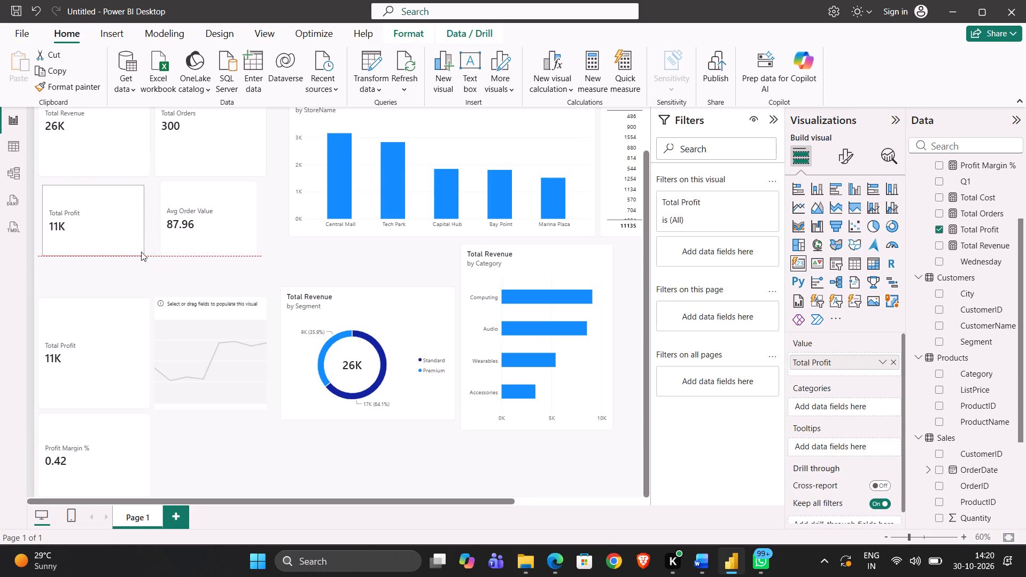
drag(141, 252, 137, 254)
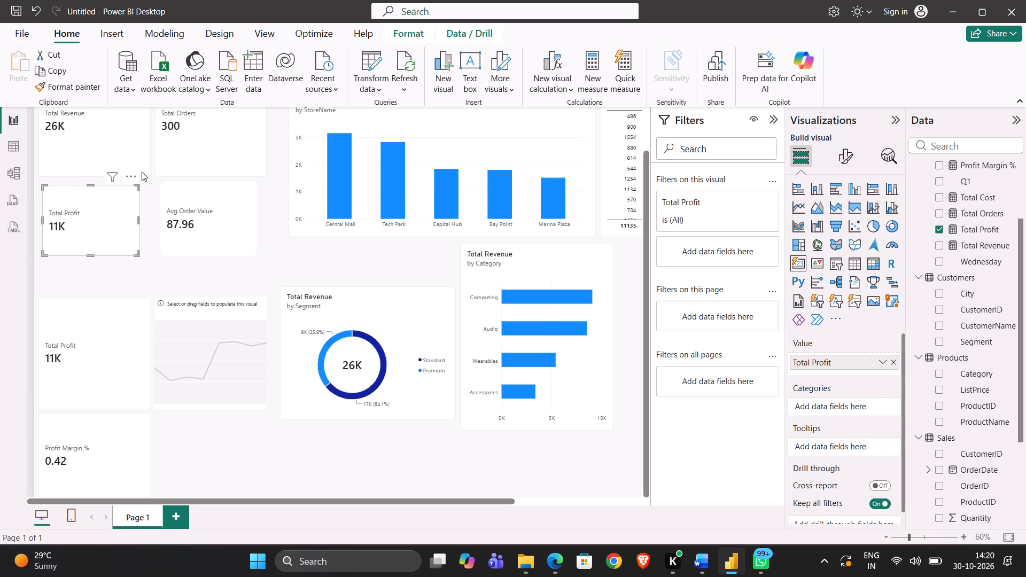
Shrink the Total Revenue card in width and height, making it about as wide as the Total Profit card's right edge below it.
click(142, 171)
drag(144, 171, 135, 162)
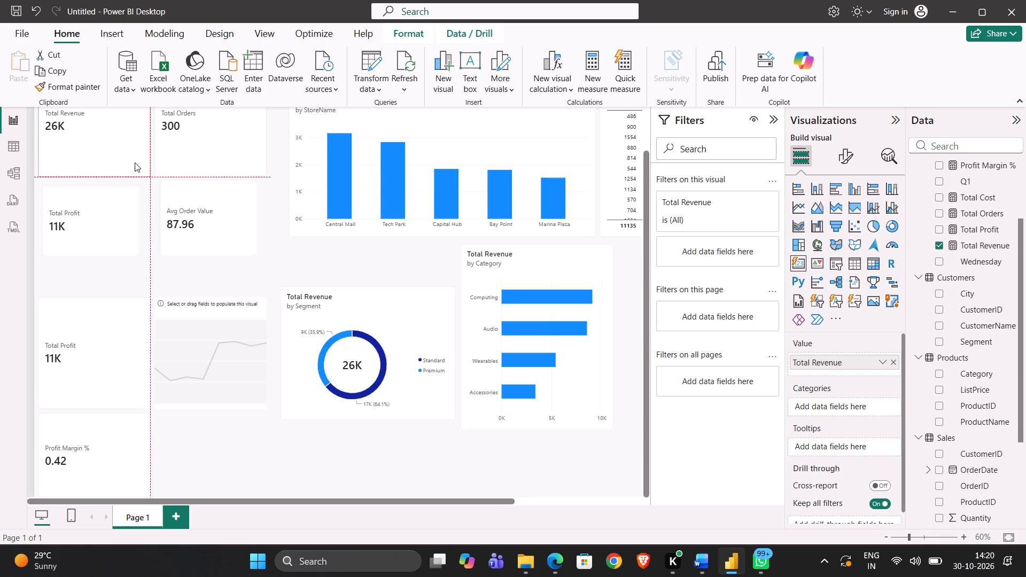
drag(135, 162, 131, 159)
click(109, 142)
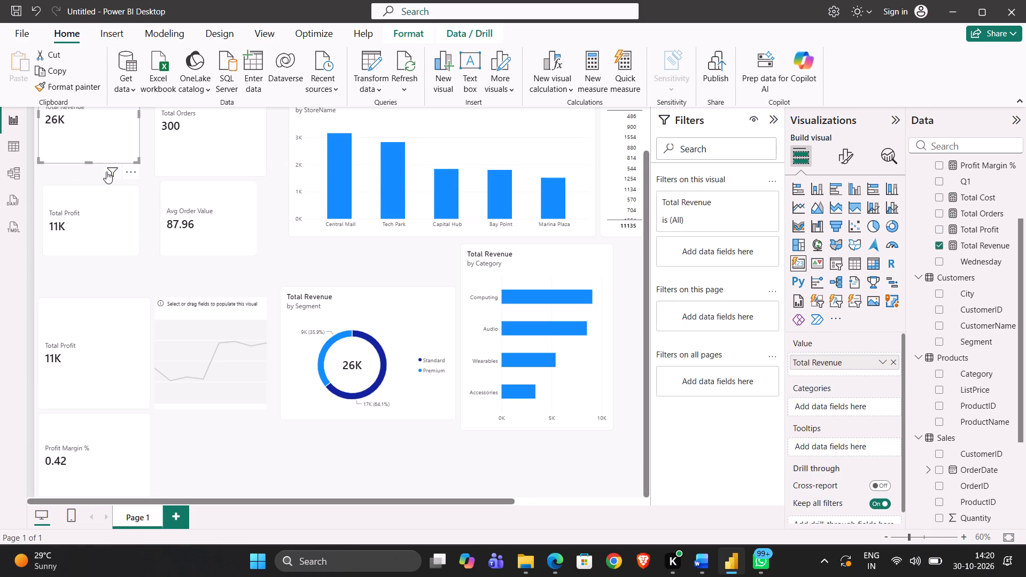
click(270, 255)
Shrink the Total Orders card in width and height, and shorten the Total Revenue card beside it to the same height.
scroll(270, 255, up, 2)
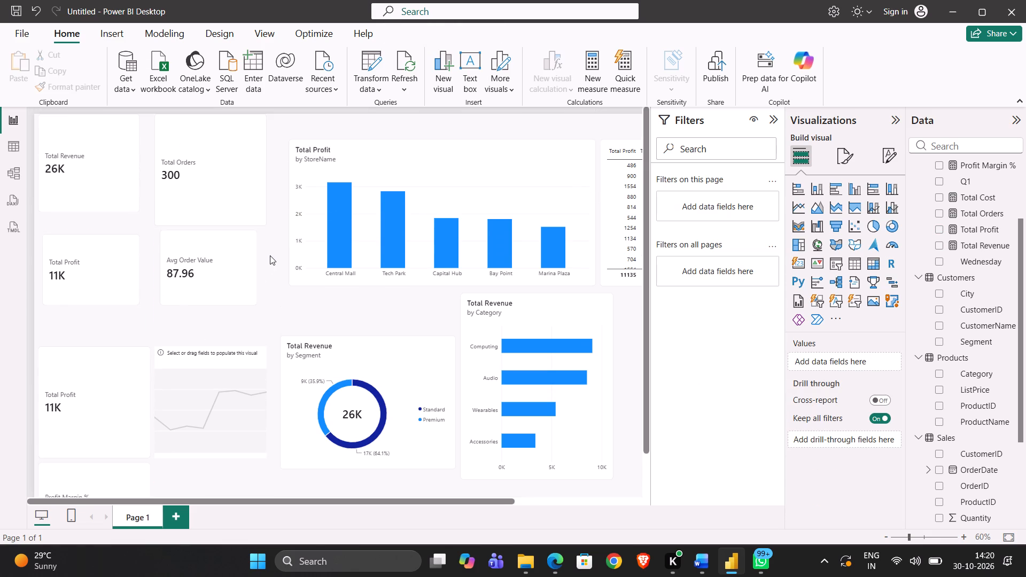
scroll(270, 255, up, 1)
click(203, 163)
drag(265, 221, 242, 188)
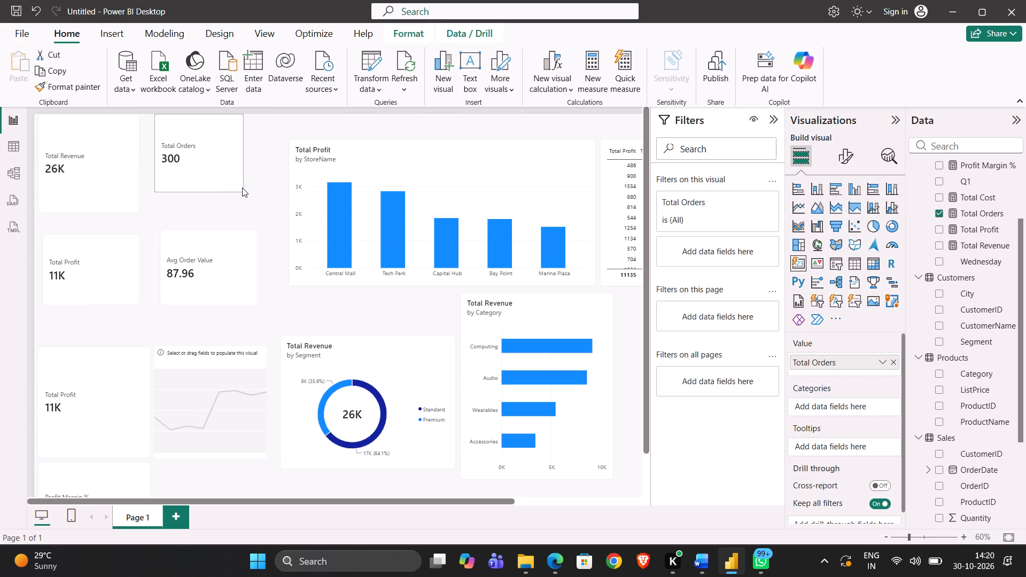
drag(242, 188, 245, 193)
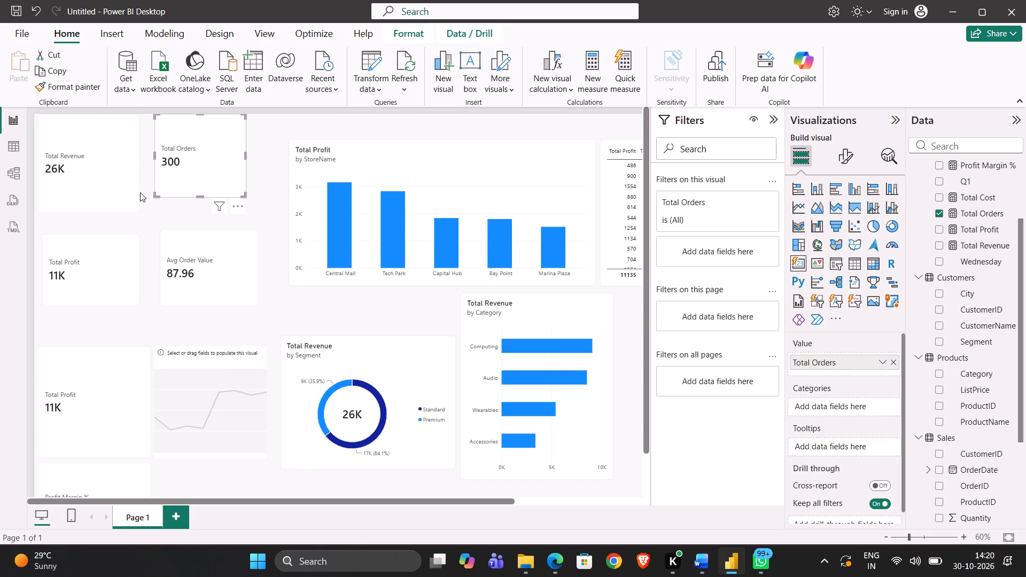
click(134, 193)
drag(139, 207, 139, 205)
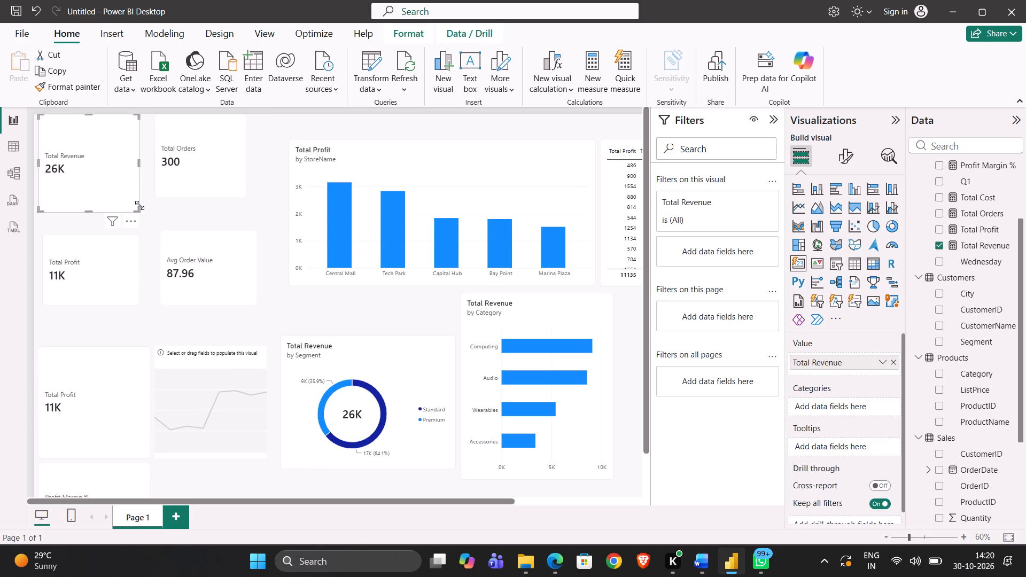
drag(139, 205, 135, 189)
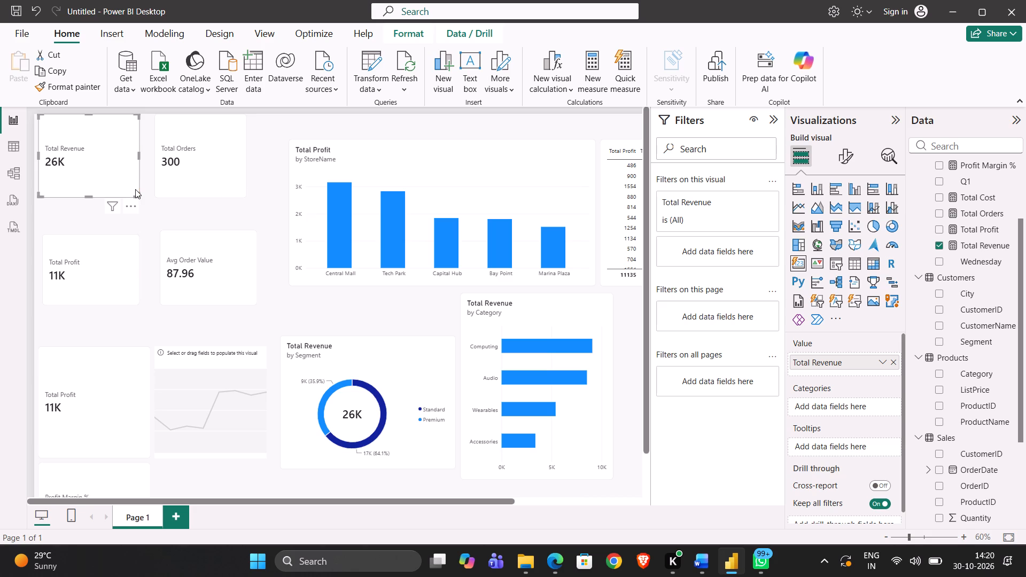
Move the upper Total Profit card up to just below the Total Revenue card and make it slightly narrower and taller.
click(118, 264)
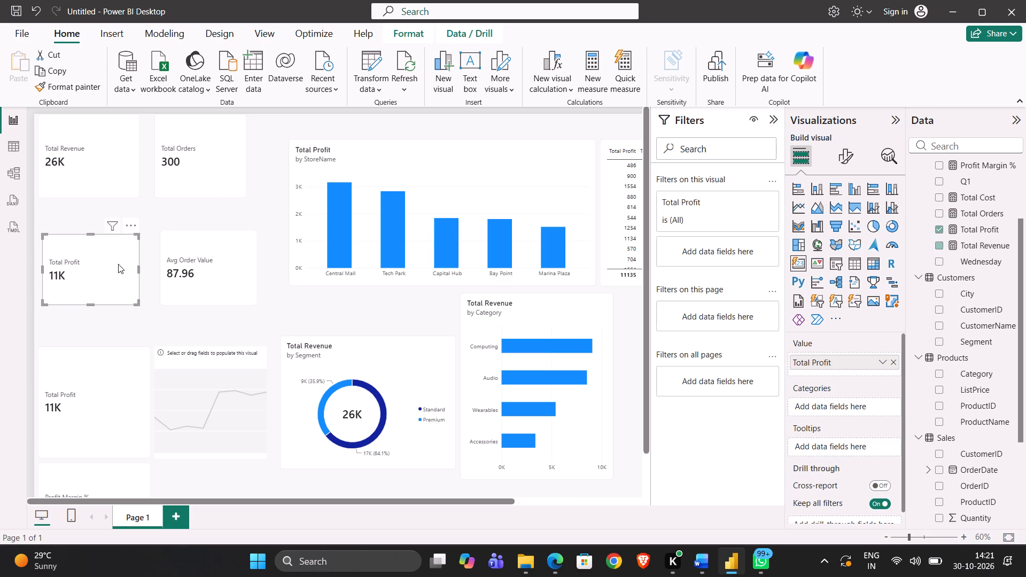
drag(108, 245, 95, 262)
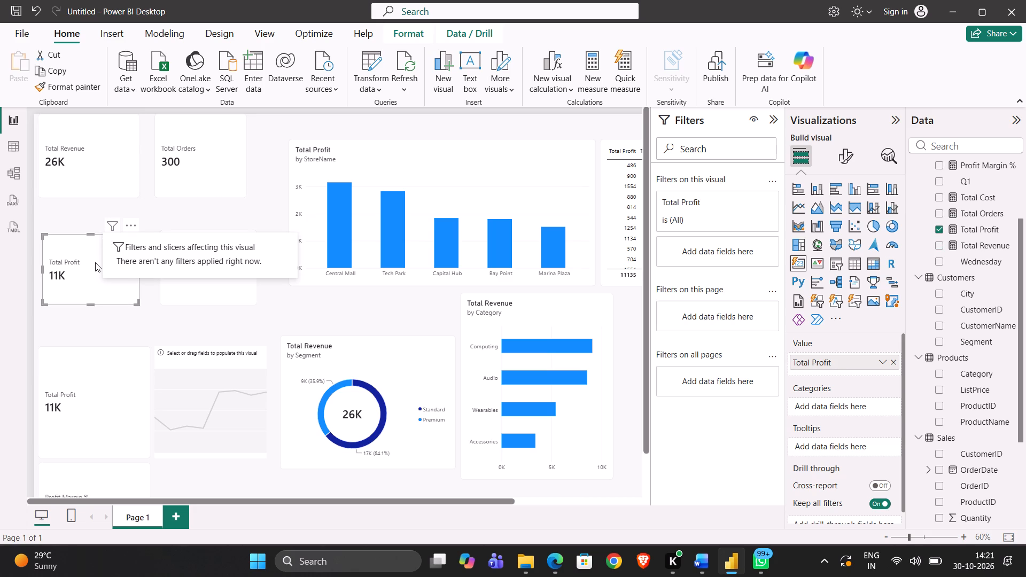
drag(94, 263, 88, 239)
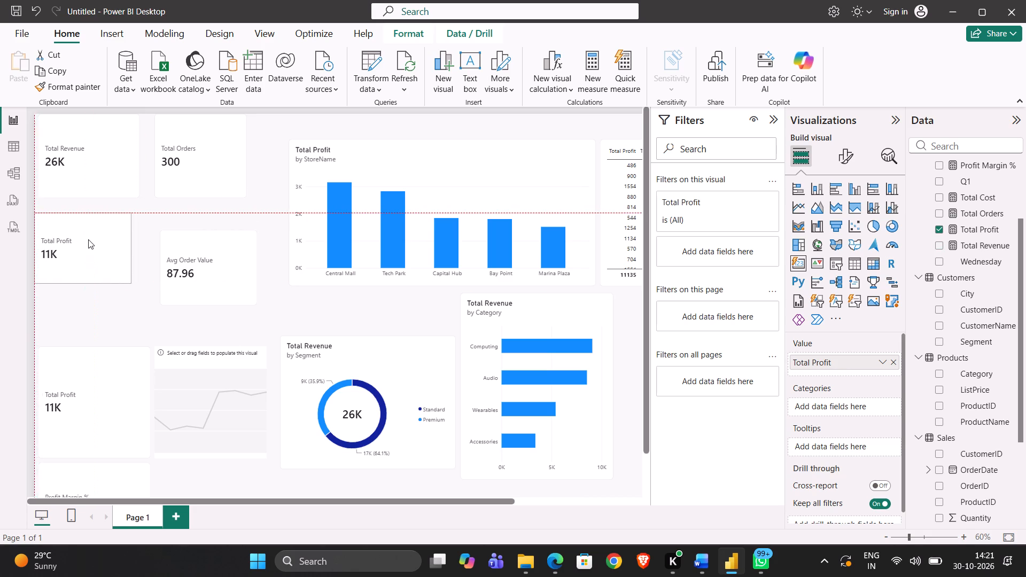
drag(88, 239, 93, 234)
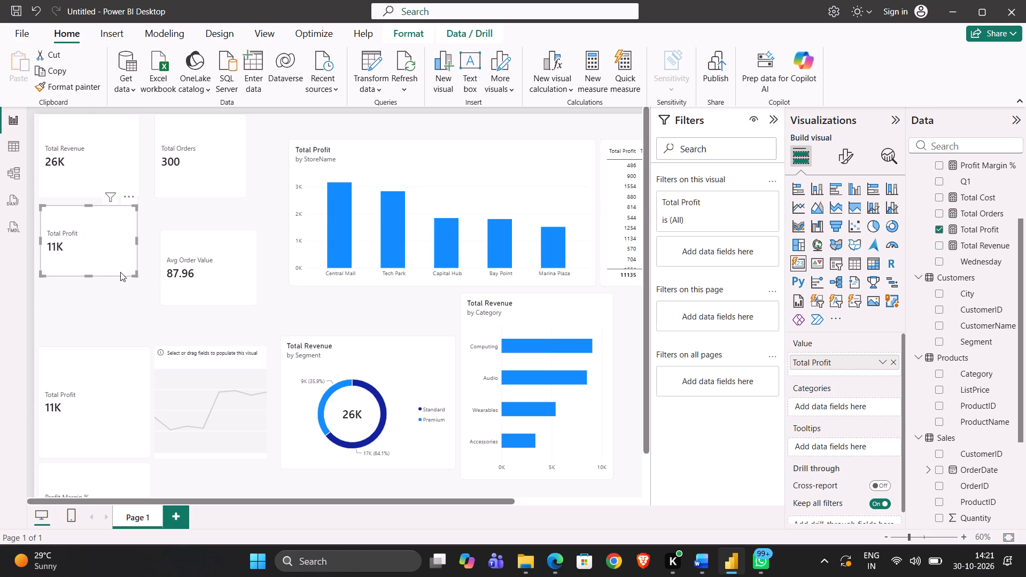
drag(135, 273, 137, 278)
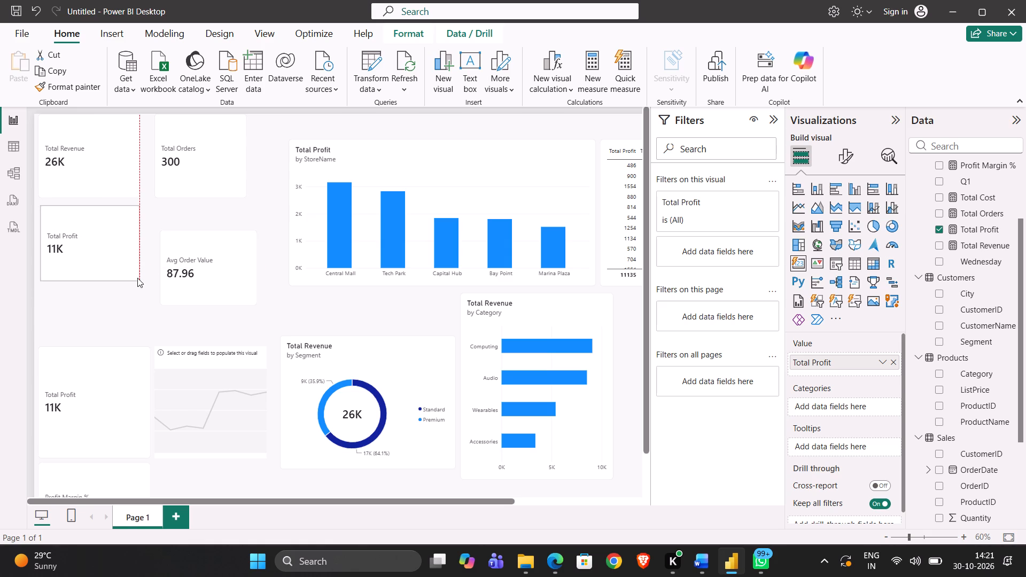
drag(137, 278, 132, 278)
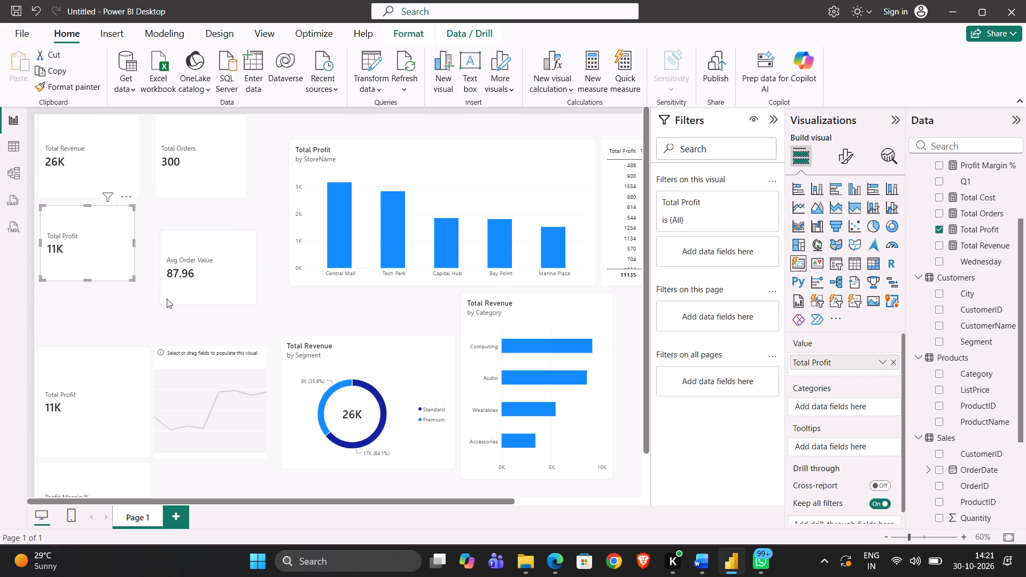
Move the Avg Order Value card up below Total Orders, aligning its top with the adjacent Total Profit card.
drag(170, 297, 161, 278)
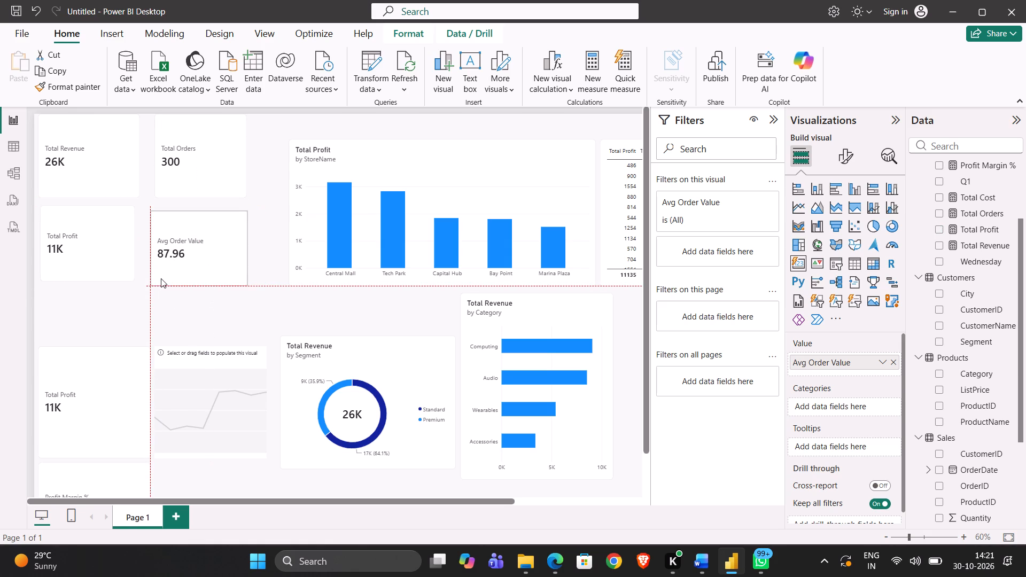
drag(161, 278, 161, 271)
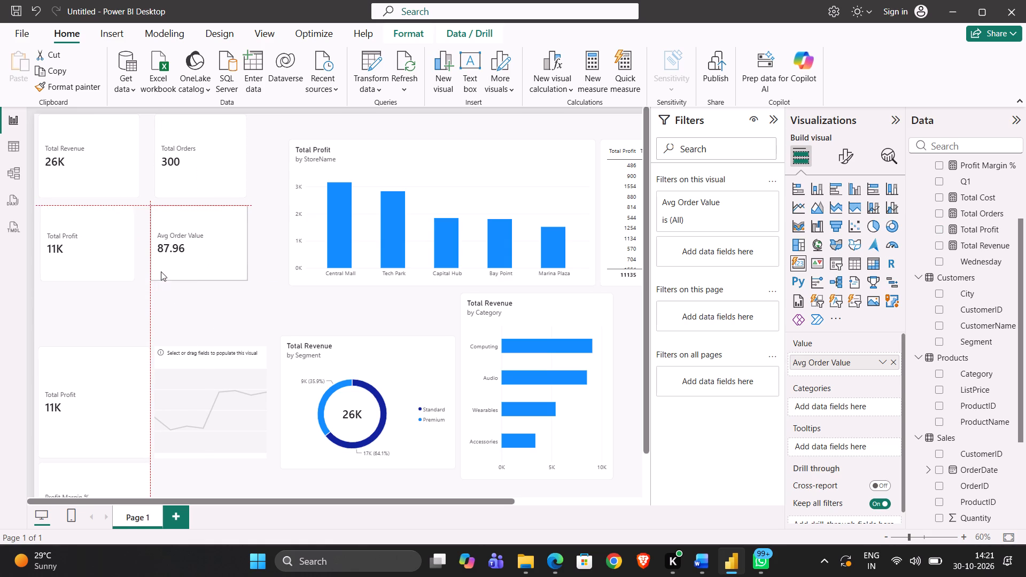
drag(161, 271, 161, 274)
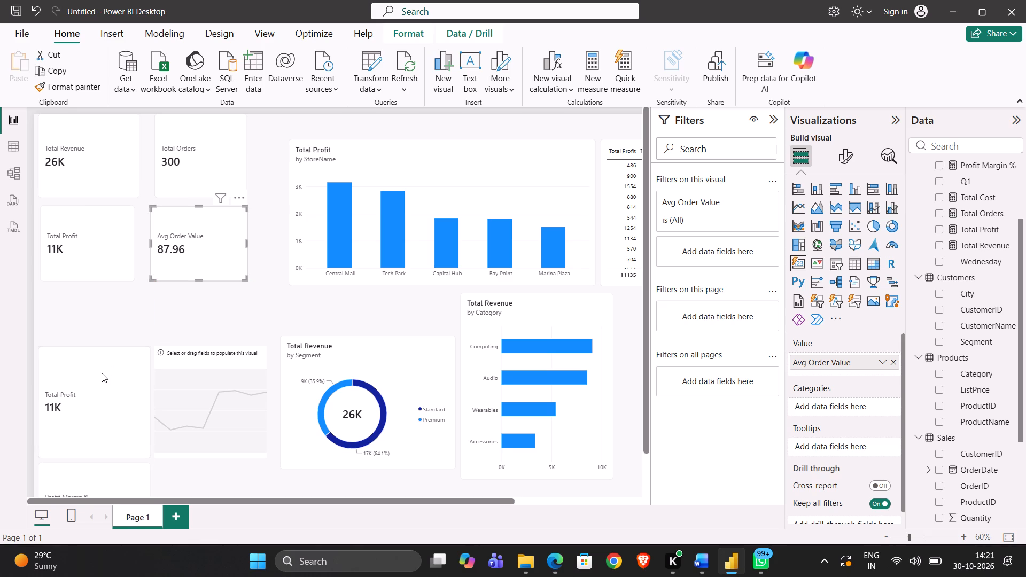
Shrink the lower Total Profit card and move it up to just below the other Total Profit card.
click(102, 373)
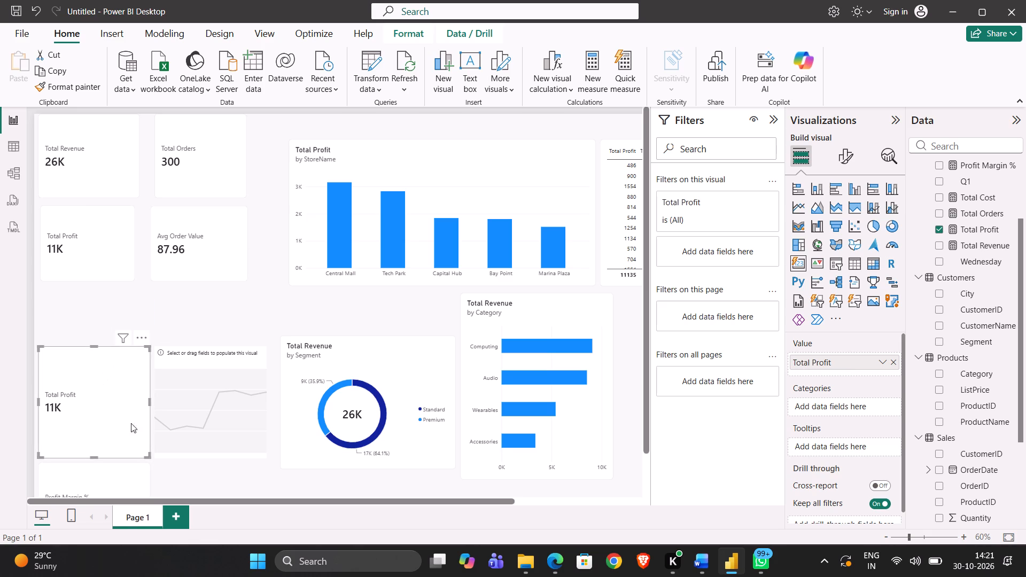
drag(145, 453, 140, 427)
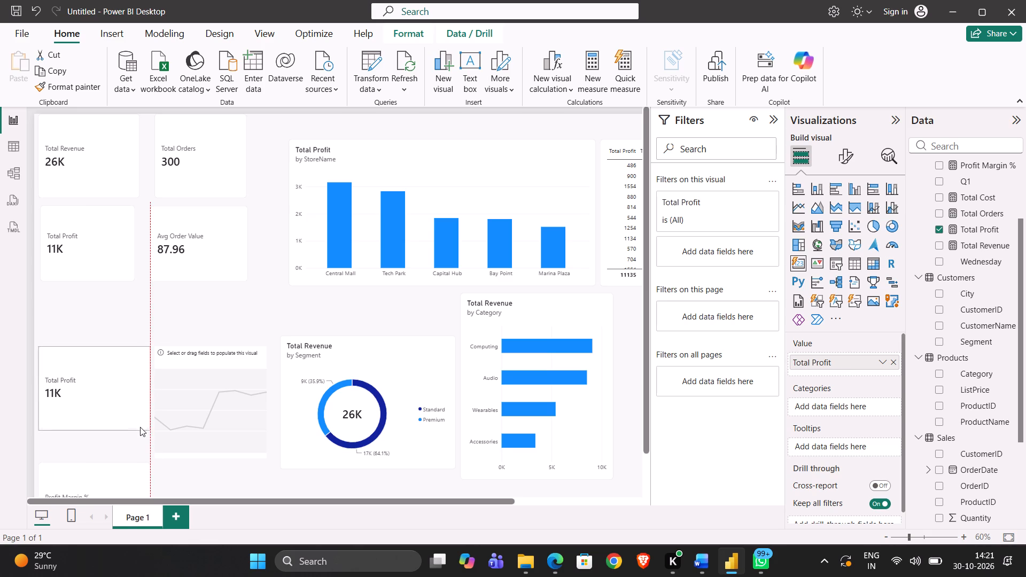
drag(140, 427, 135, 424)
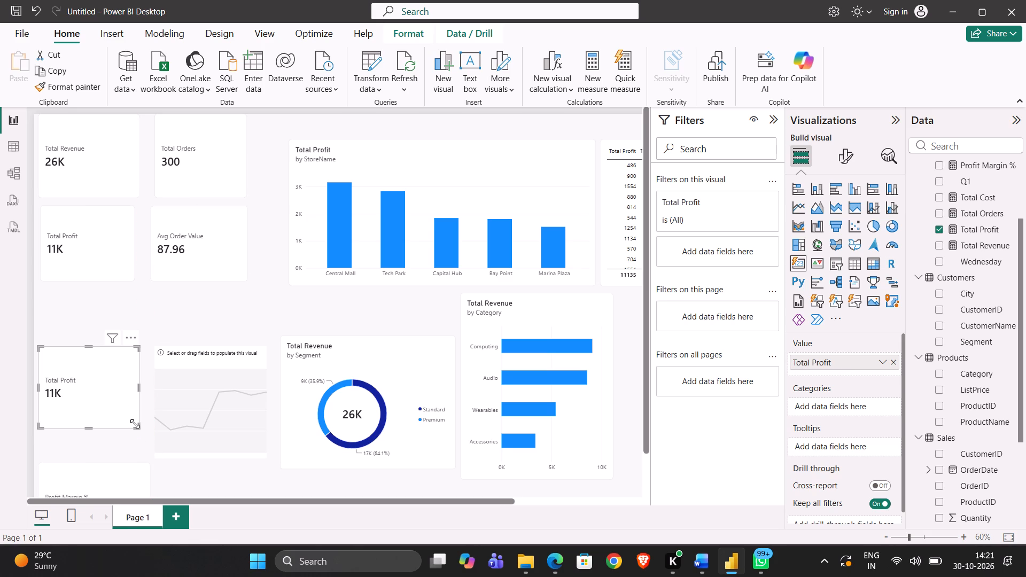
drag(112, 397, 109, 339)
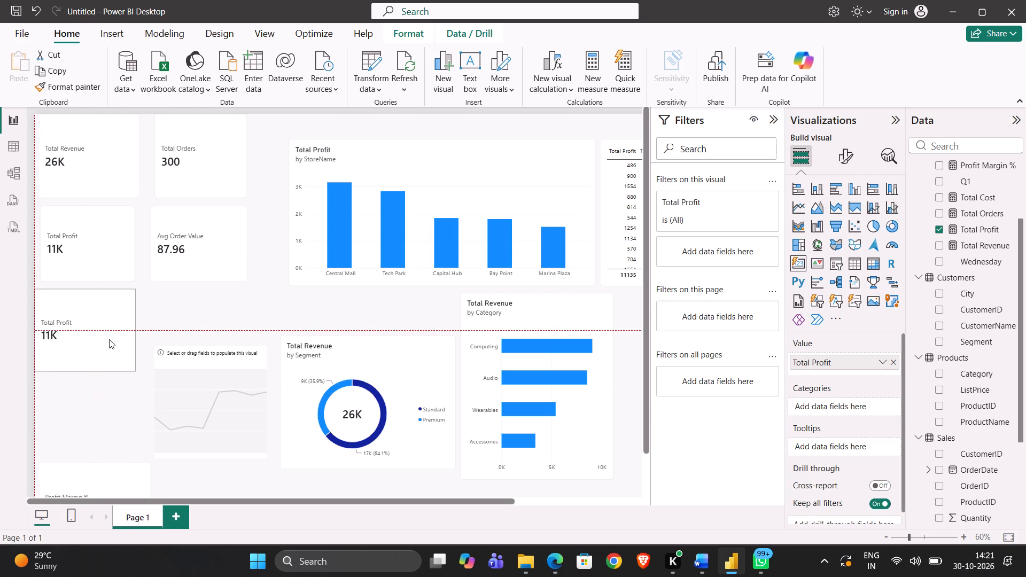
drag(109, 339, 110, 339)
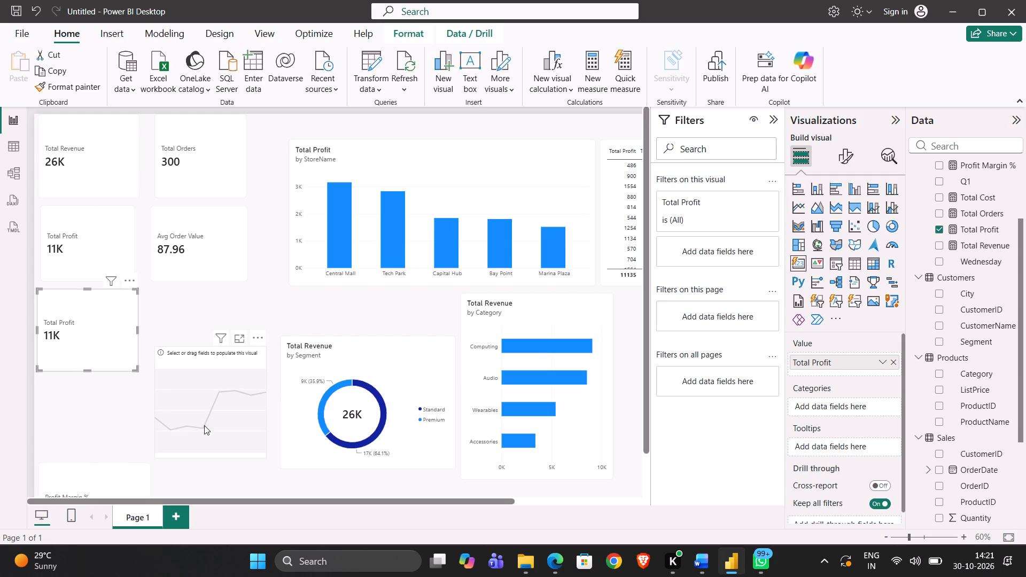
Delete the empty line chart visual beside the cards.
click(259, 337)
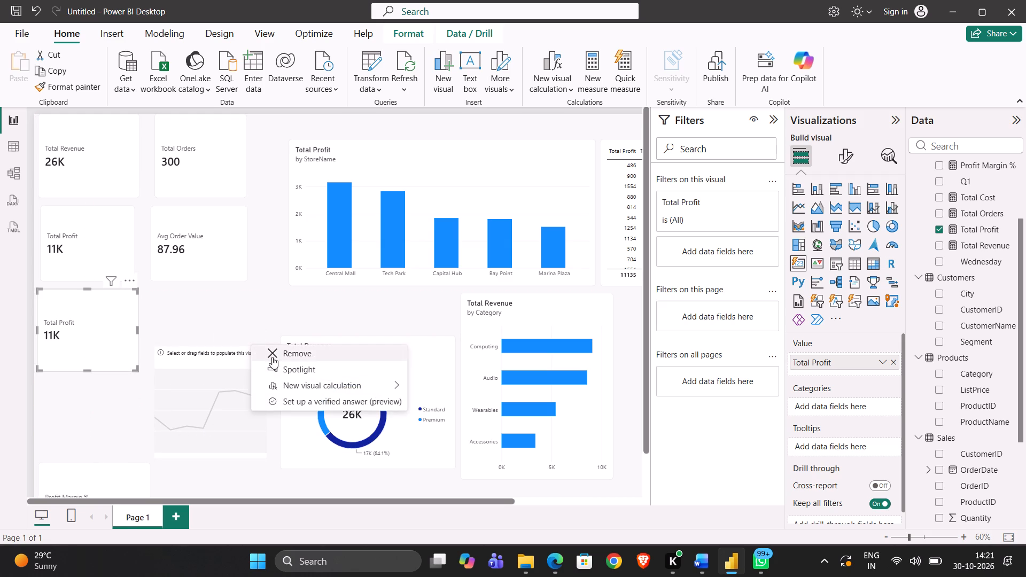
click(275, 352)
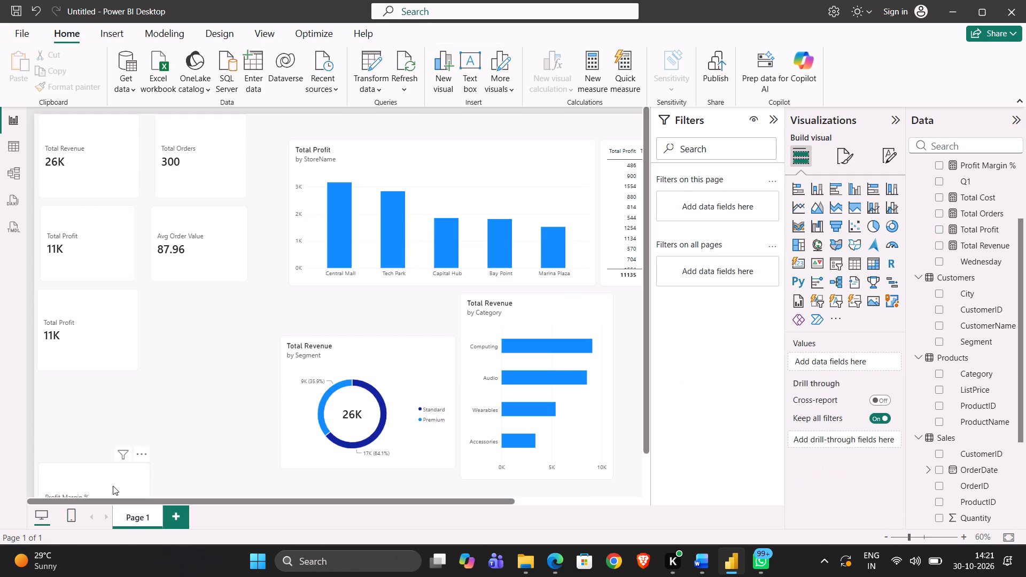
Move the Profit Margin % card up beside the lower Total Profit card, just below Avg Order Value.
click(113, 486)
drag(113, 486, 209, 332)
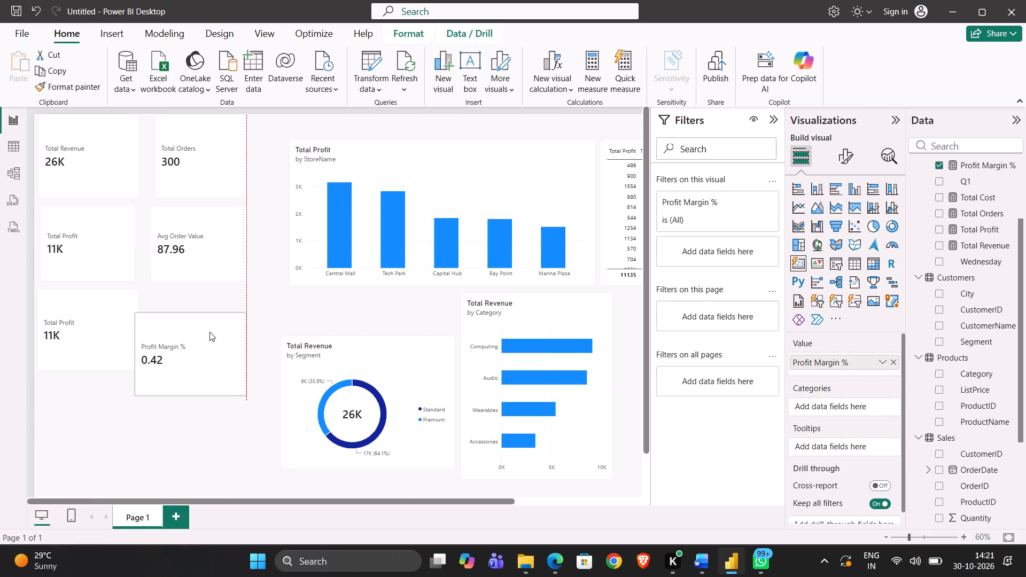
drag(209, 332, 221, 315)
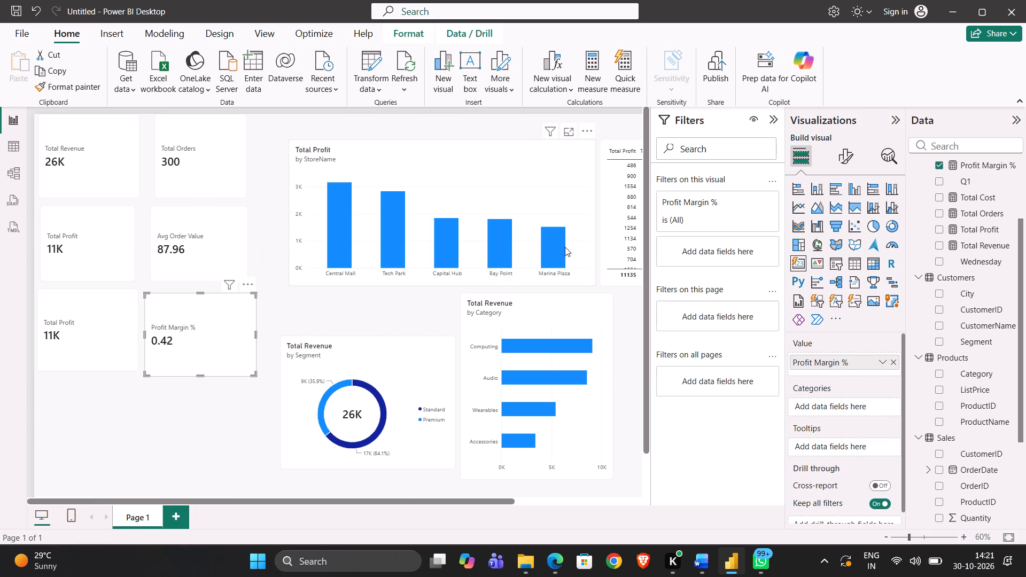
Collapse the Filters pane to widen the canvas, leaving no row of the product table selected as a cross-filter.
click(616, 236)
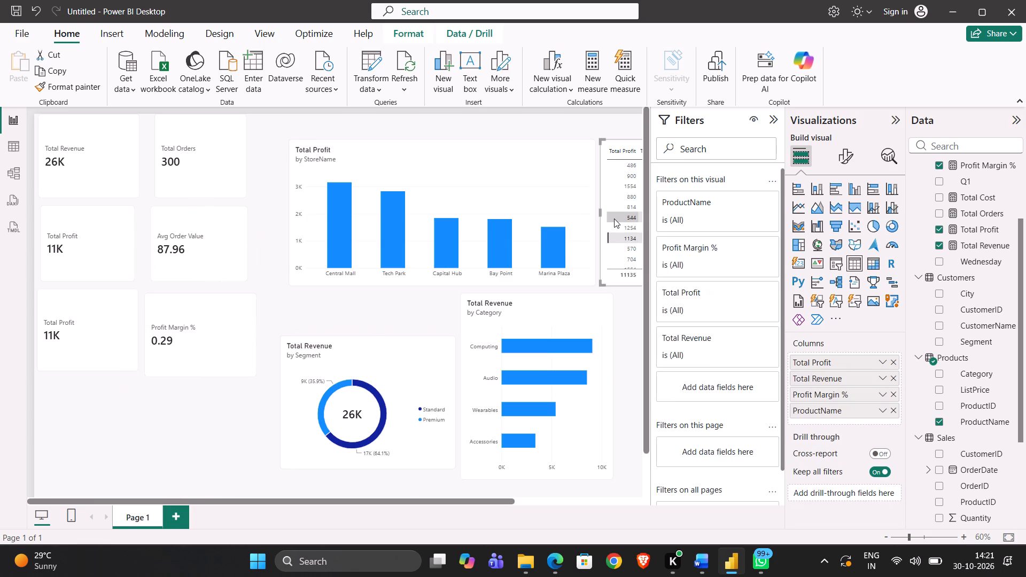
click(623, 379)
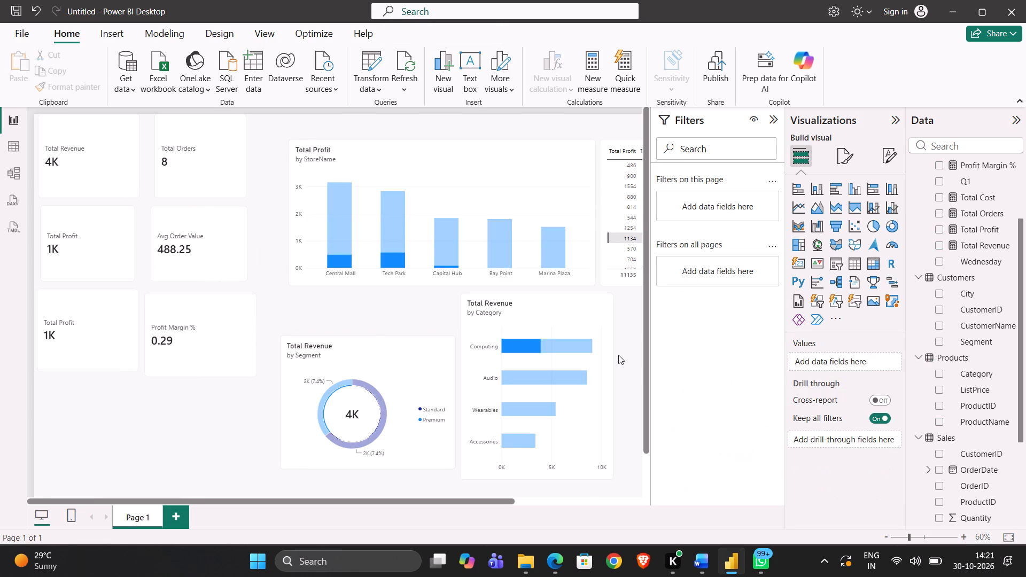
click(618, 356)
click(772, 120)
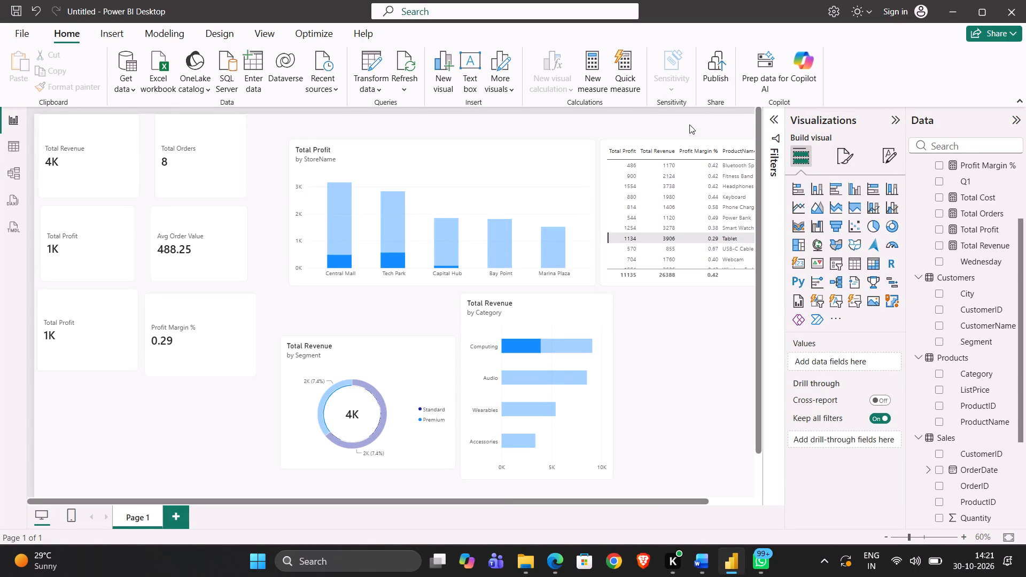
click(623, 237)
click(713, 319)
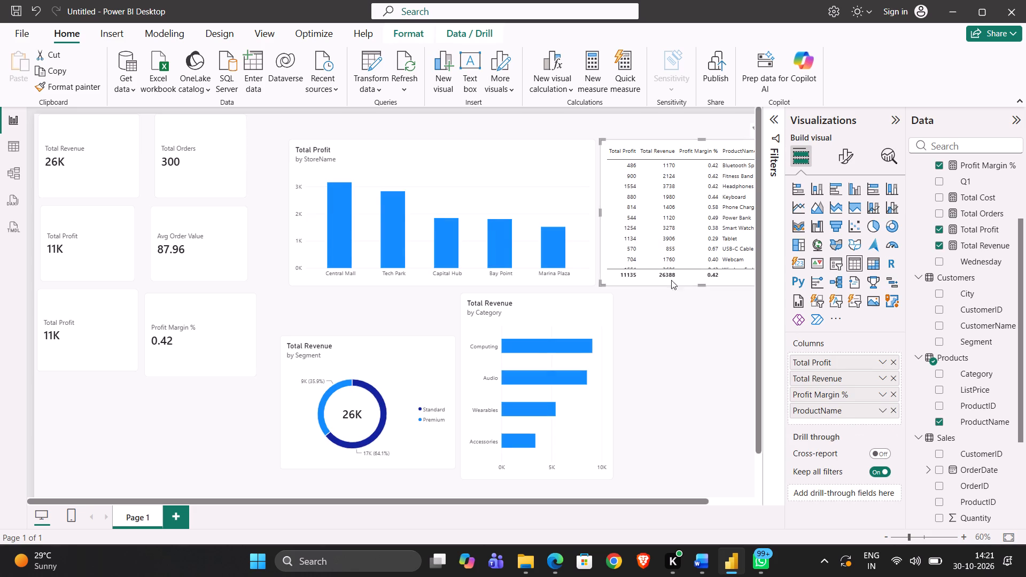
Move the product table from beside the column chart to the area beneath the lowest row of KPI cards.
drag(658, 275, 175, 545)
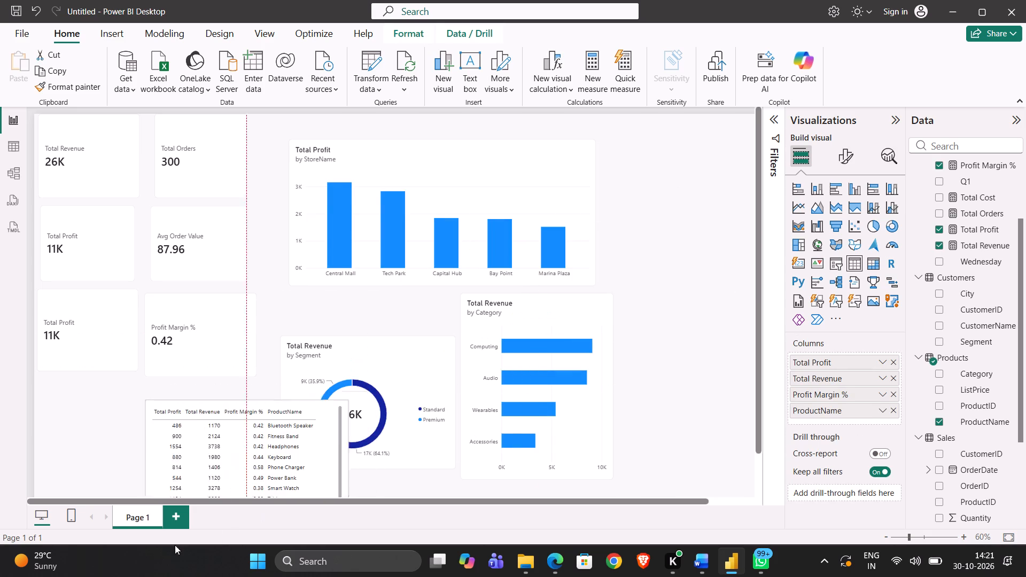
drag(175, 545, 1, 514)
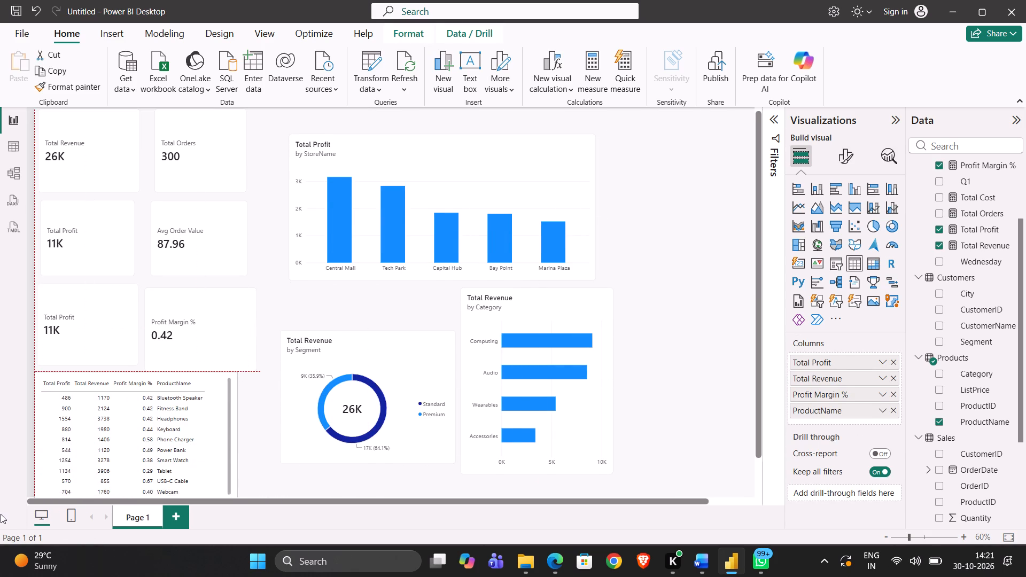
drag(1, 514, 95, 433)
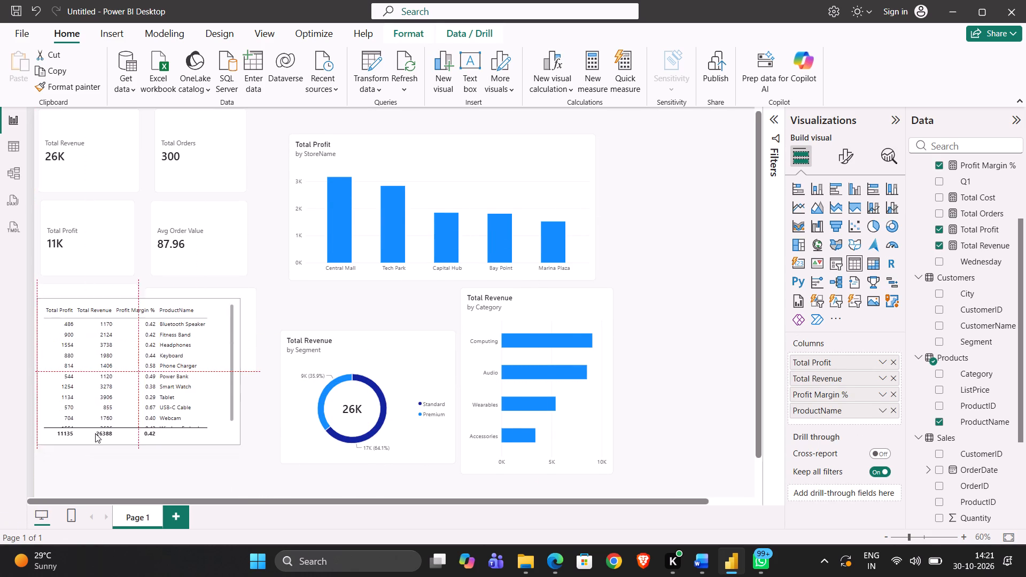
drag(95, 433, 134, 496)
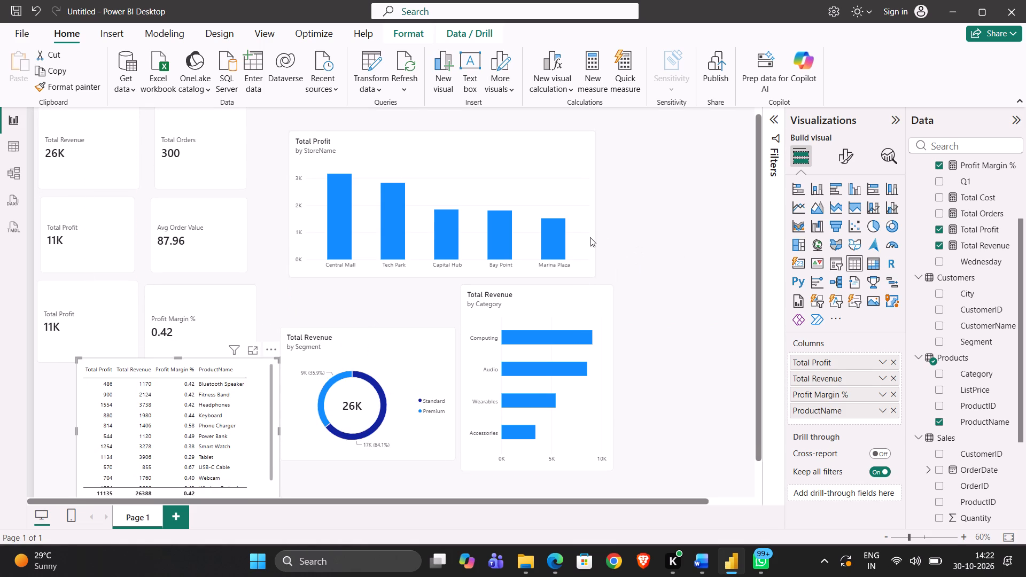
Shrink the Total Profit by StoreName column chart so it ends around the Marina Plaza bar, freeing space beside it.
click(594, 269)
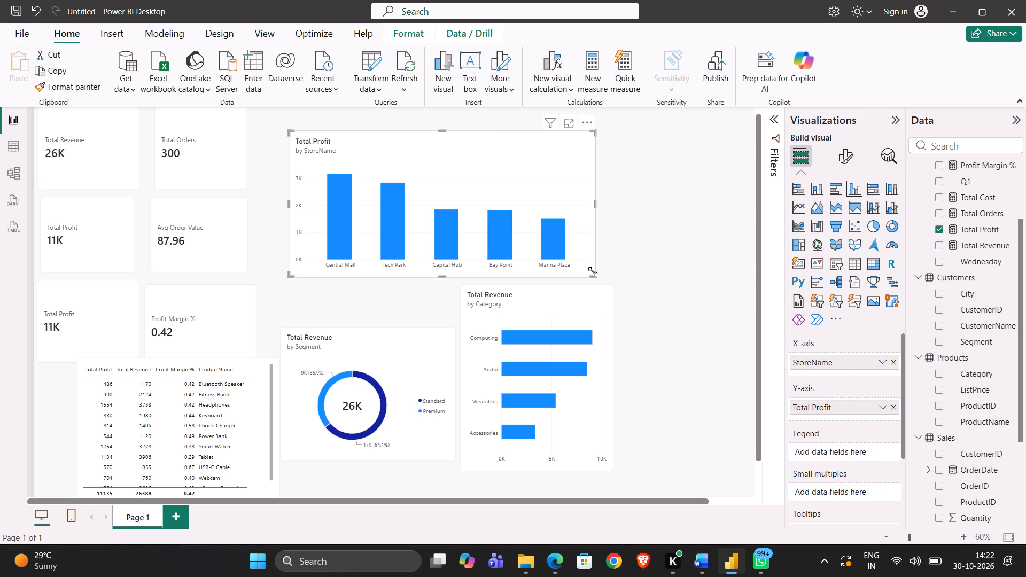
drag(593, 271, 534, 262)
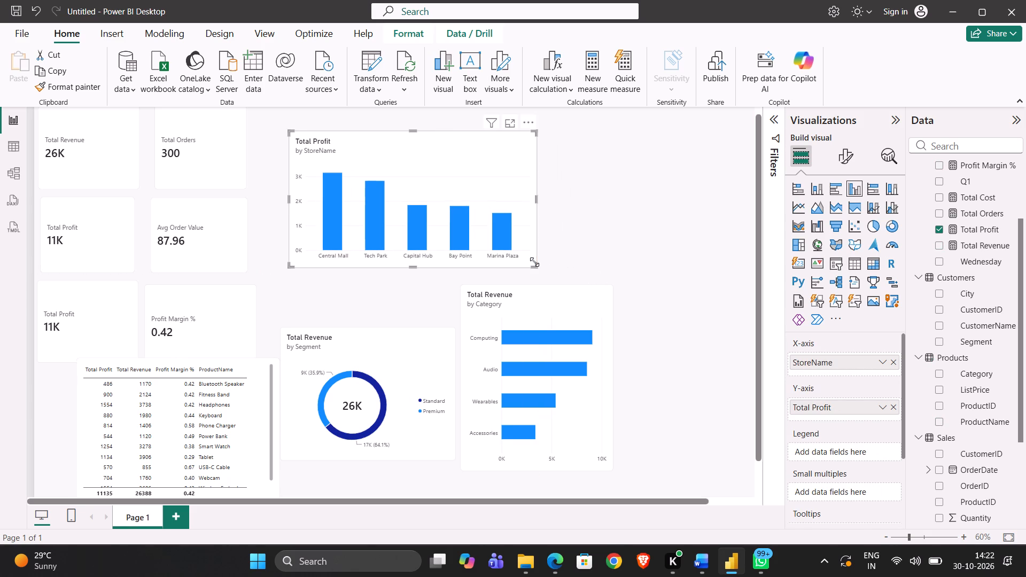
Move the Total Revenue by Category bar chart up into the free space beside the Total Profit by StoreName column chart.
drag(580, 307, 629, 276)
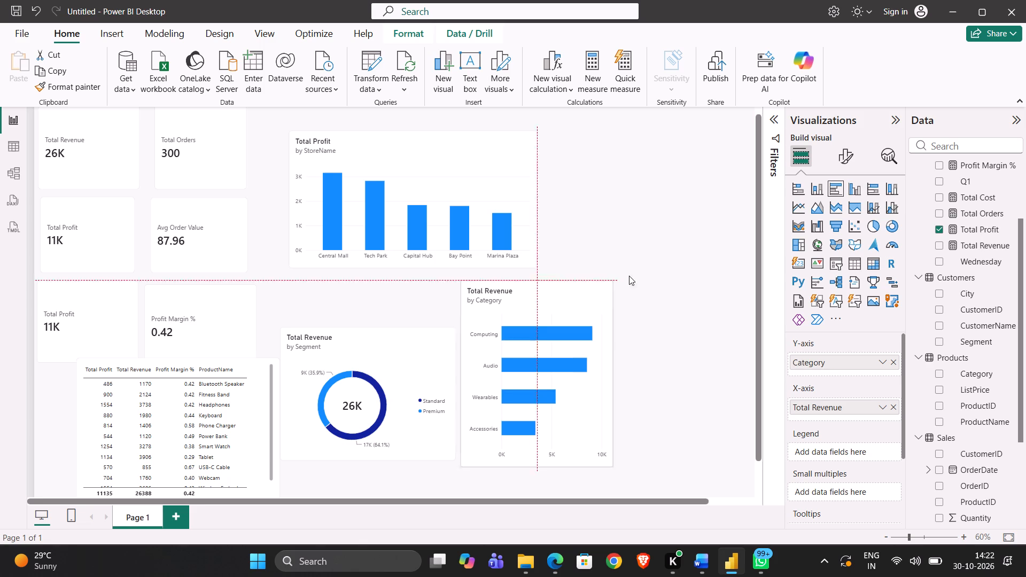
drag(629, 276, 694, 139)
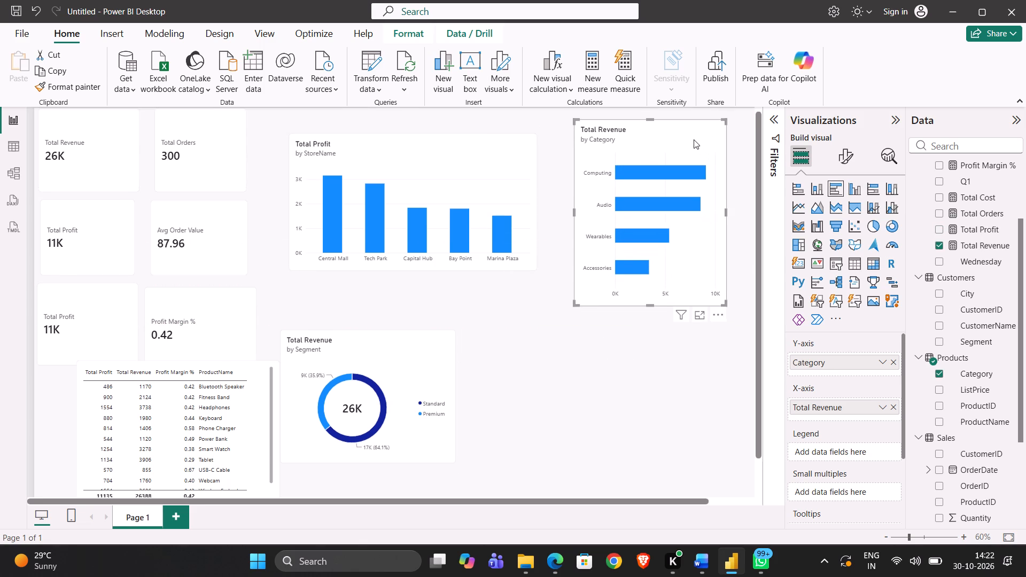
click(46, 425)
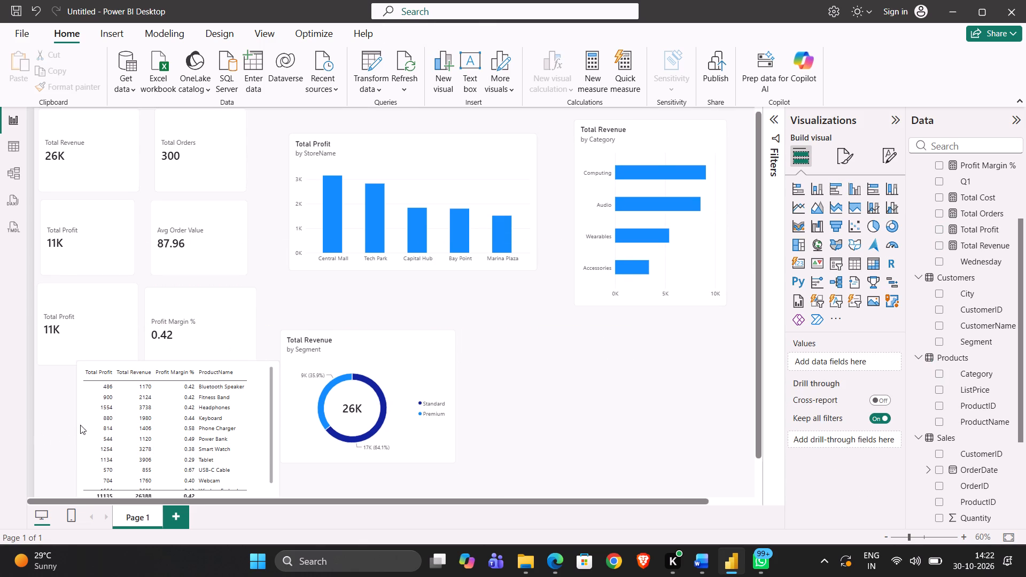
Move the product table beside the Total Revenue by Segment donut chart, beneath the bar chart, and leave no visual selected.
drag(79, 407, 450, 377)
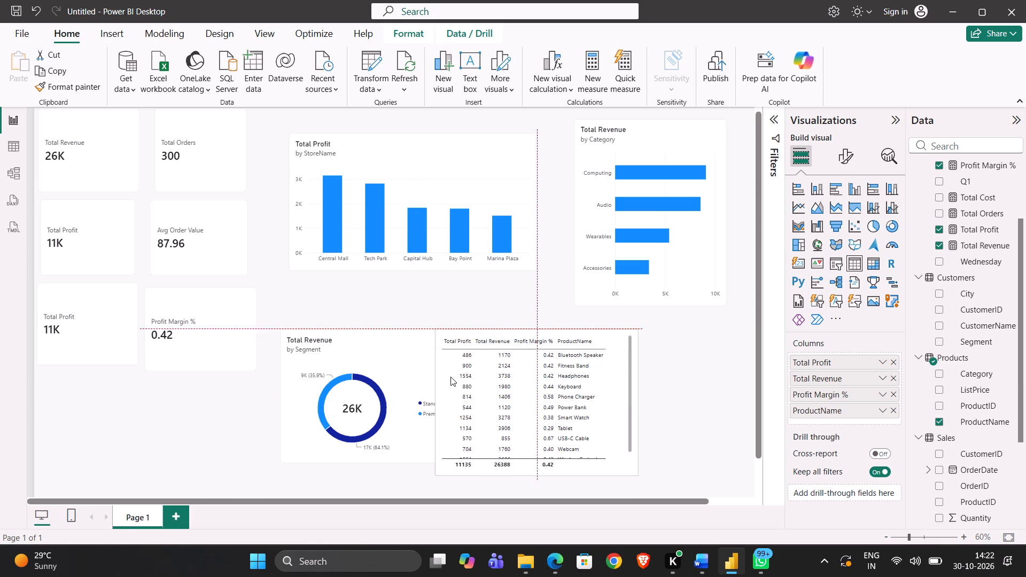
drag(450, 377, 512, 378)
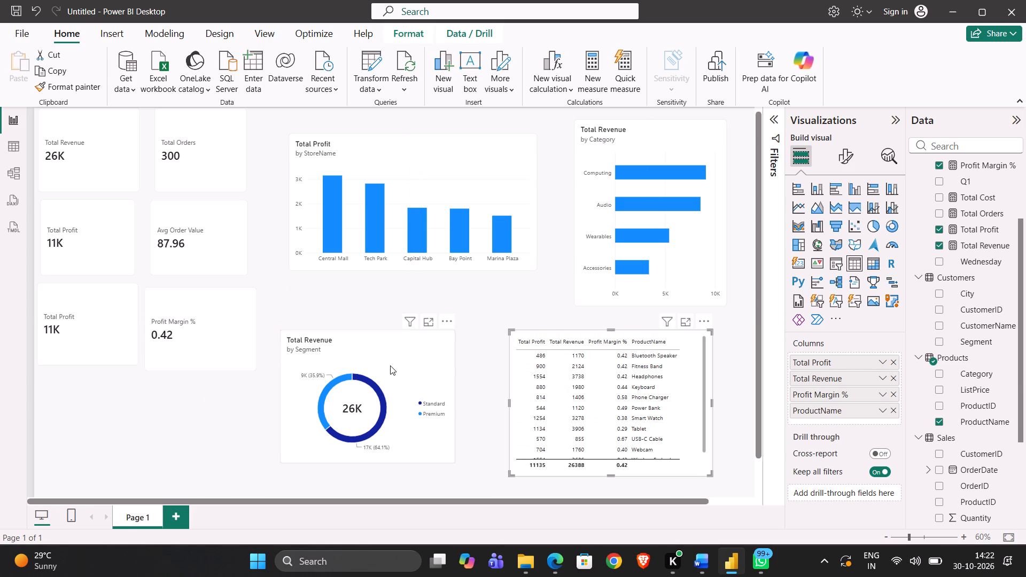
click(492, 323)
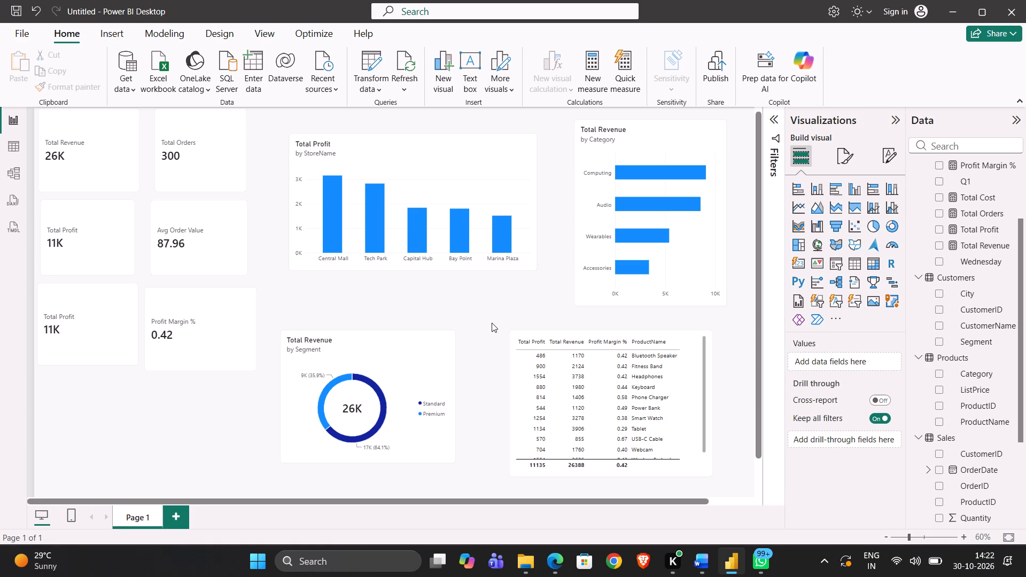
Save the report in the Documents folder under the name "powerbi assignment".
key(ctrl+s)
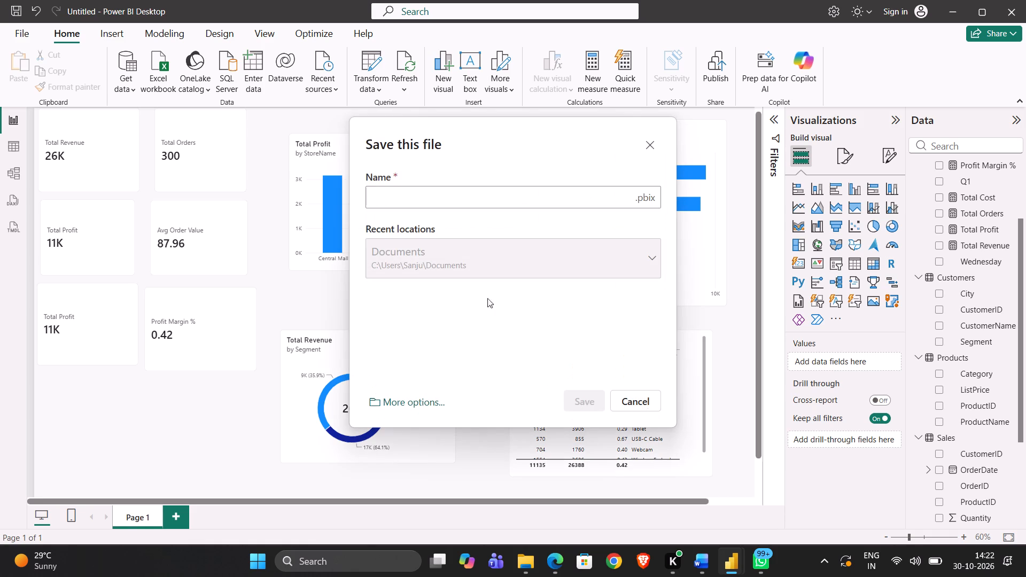
click(438, 197)
key(p)
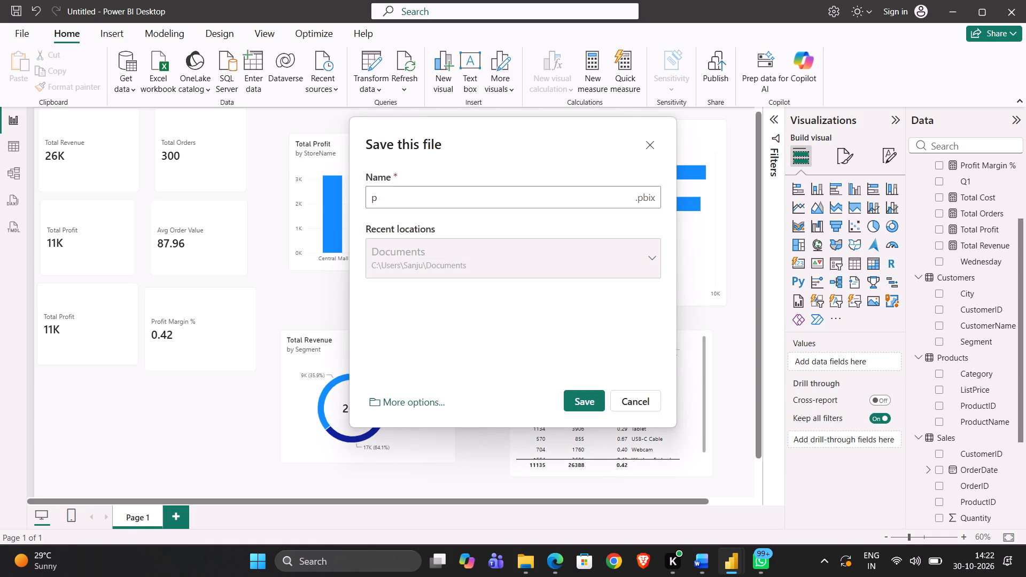
key(o)
text(wer)
text(bi)
key(space)
text(assignment)
key(Return)
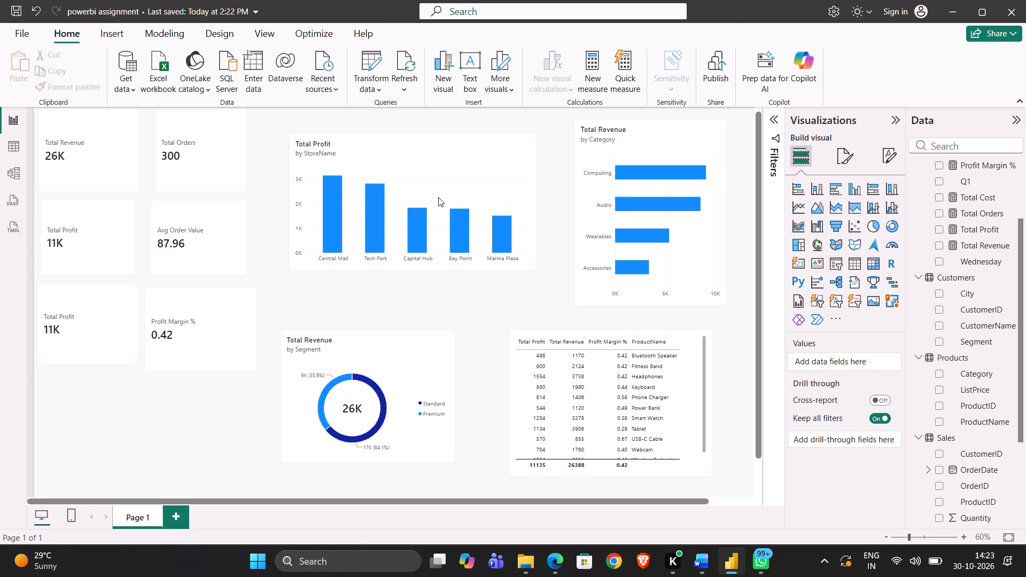
Close Power BI Desktop and the Edge window showing DV_Project_1.pdf.
click(1008, 5)
click(1004, 18)
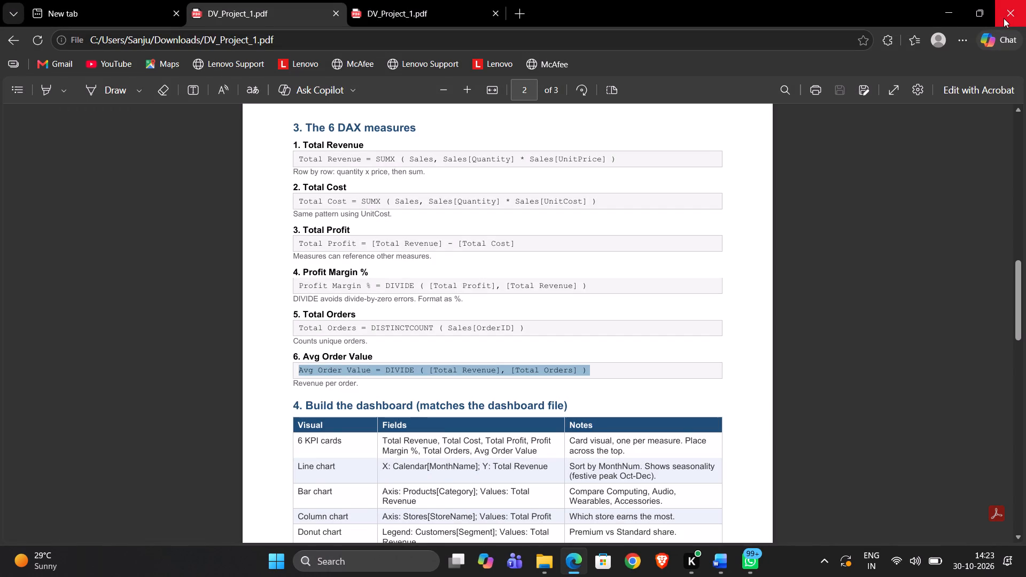